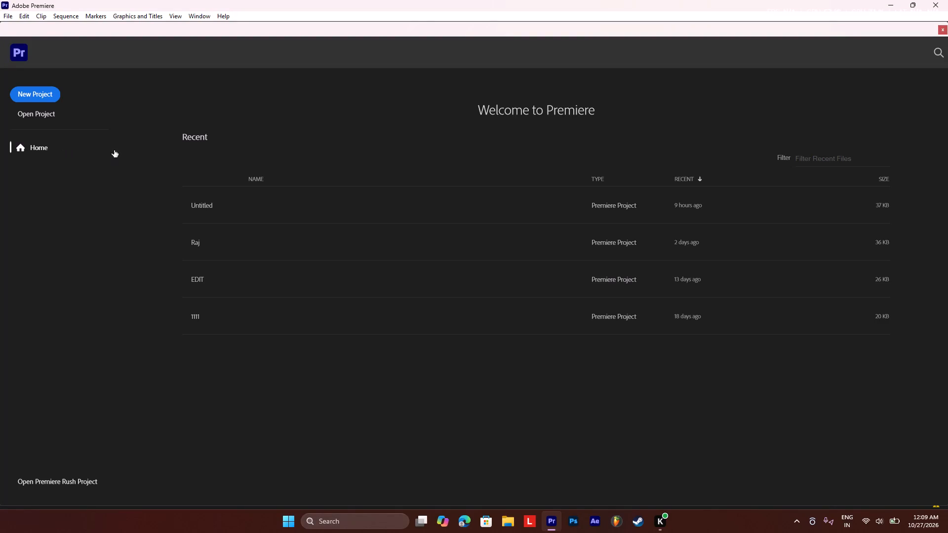
Open the recent project Raj.
click(217, 248)
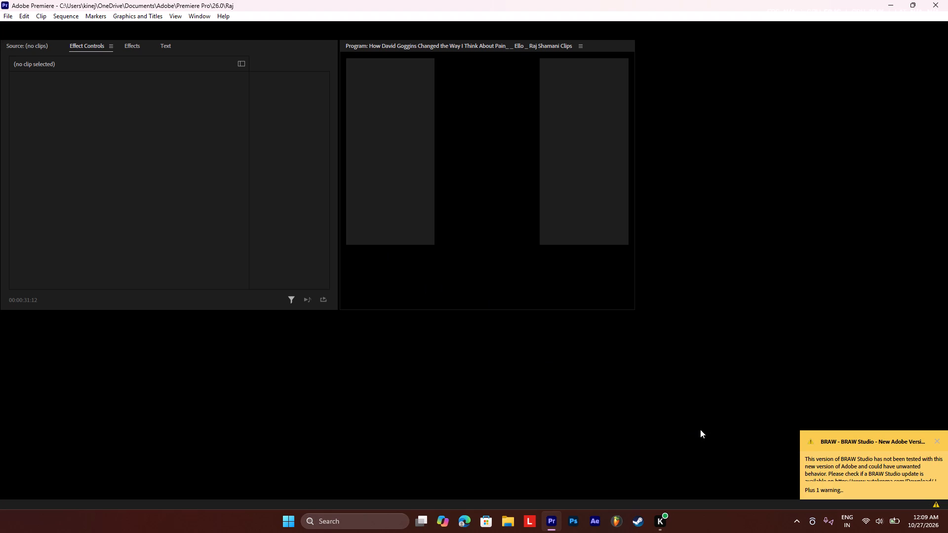
Clear all plugin warnings from the Events log and close it.
click(935, 502)
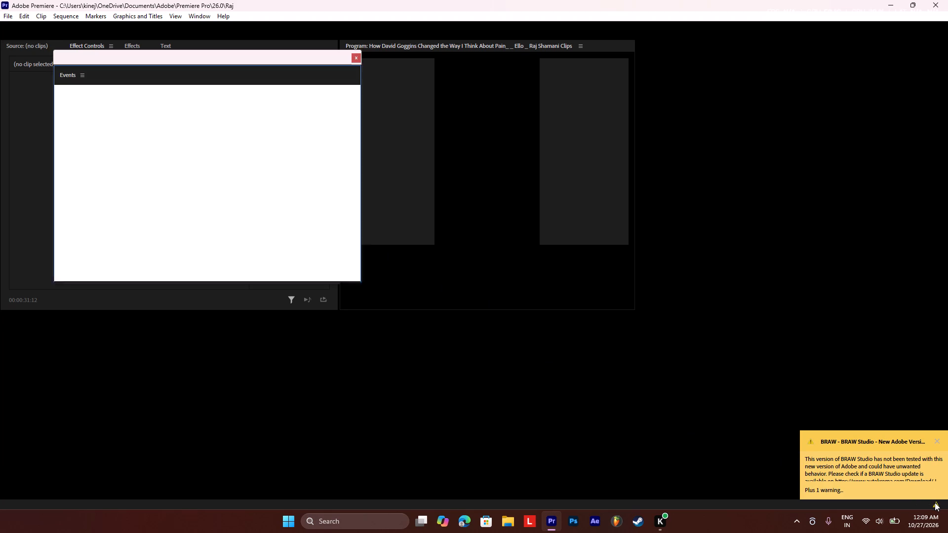
click(935, 504)
click(935, 504)
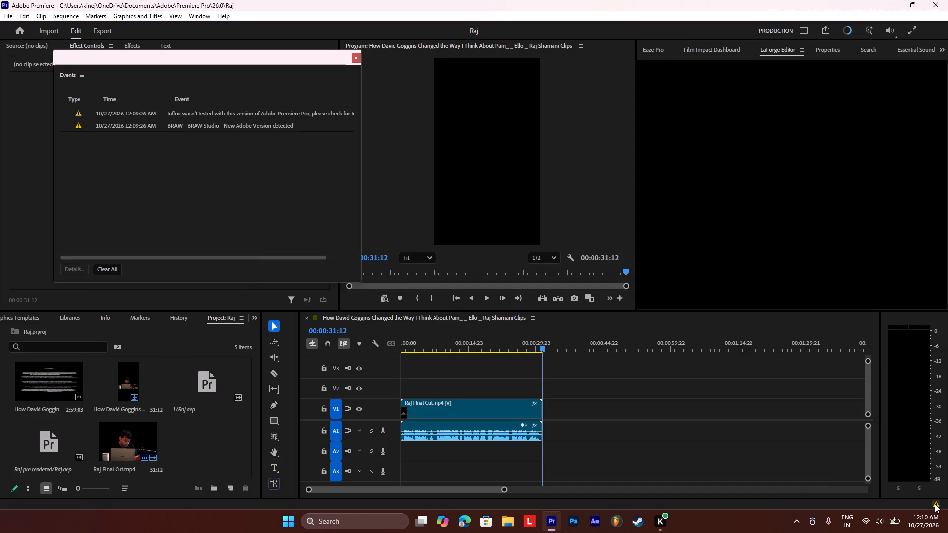
click(935, 505)
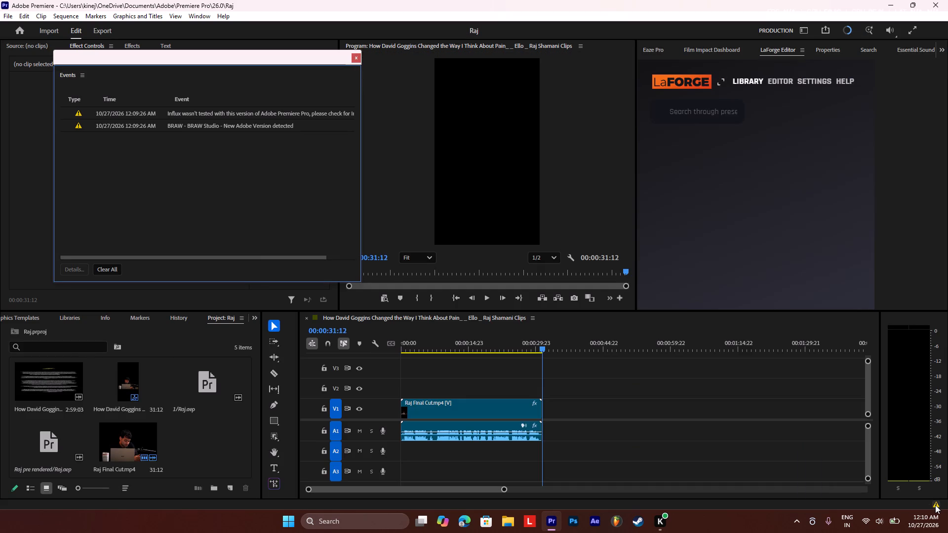
click(105, 273)
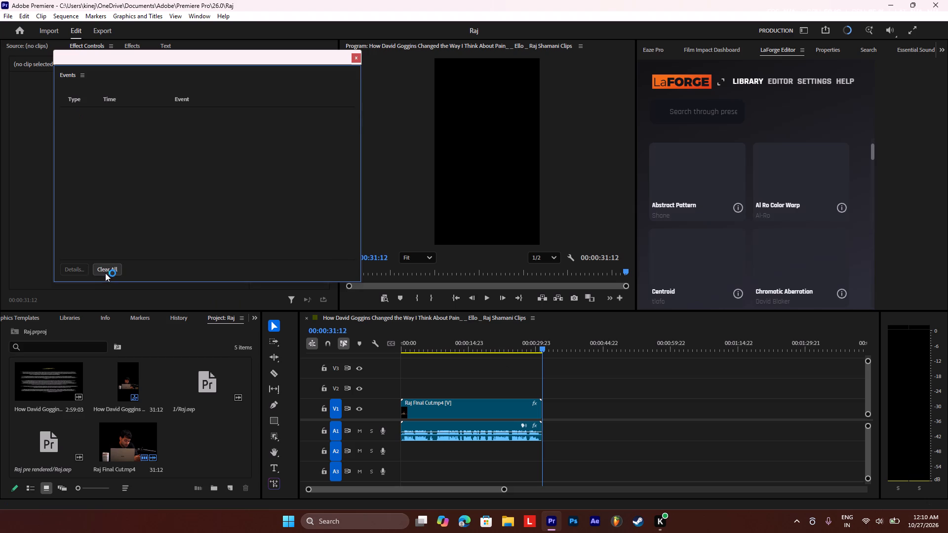
click(353, 58)
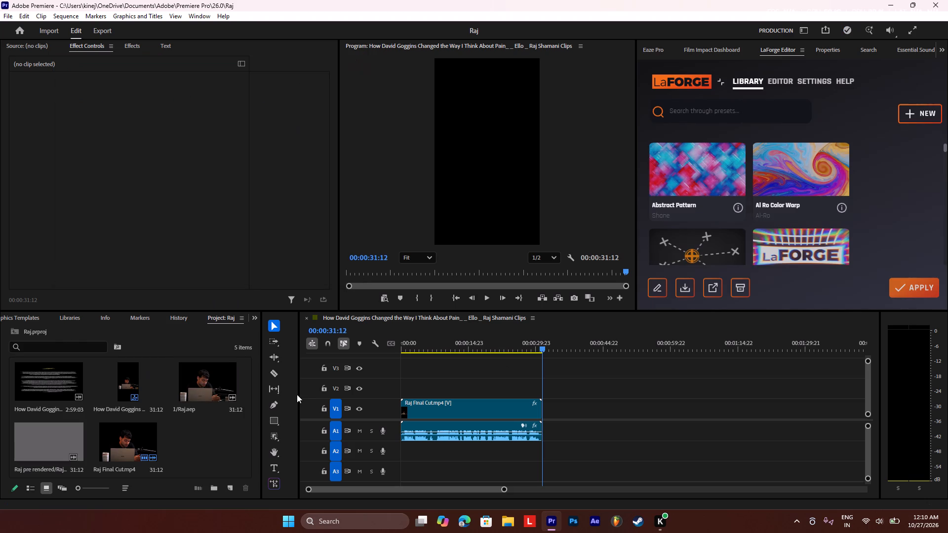
Delete the Raj Final Cut.mp4 video and audio from the sequence and return the playhead to the start.
drag(428, 380, 476, 427)
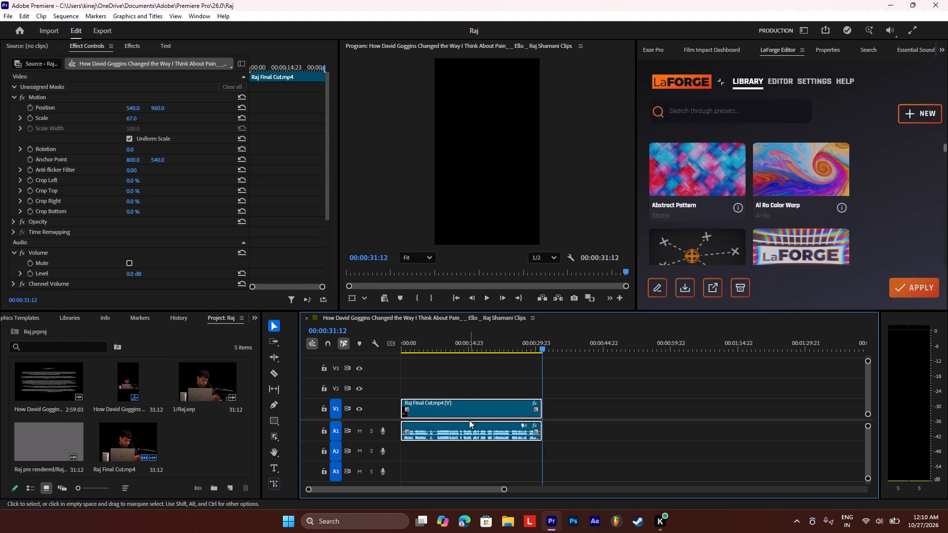
key(BackSpace)
drag(406, 345, 386, 345)
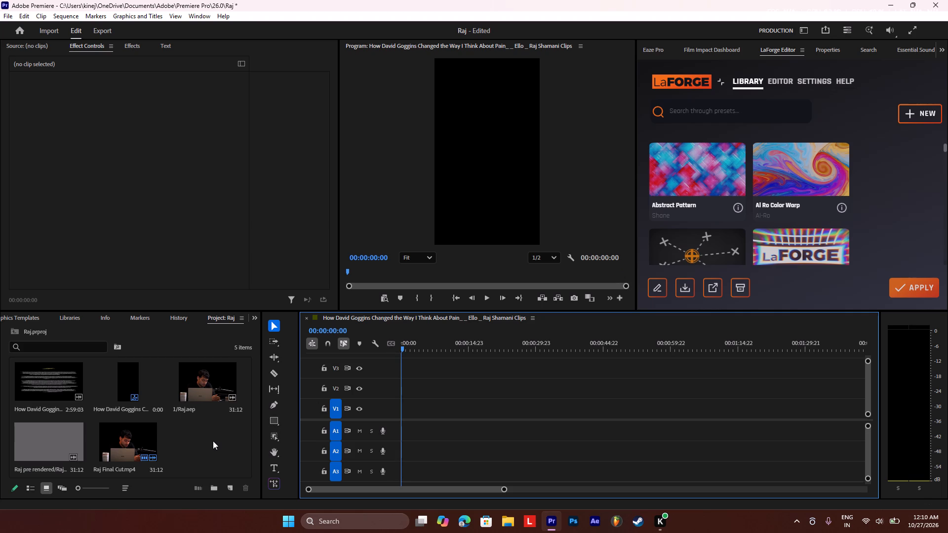
Add the How To Speak Like The 1% Elite video from Downloads at the sequence start on V1/A1, keeping the existing sequence settings.
click(512, 520)
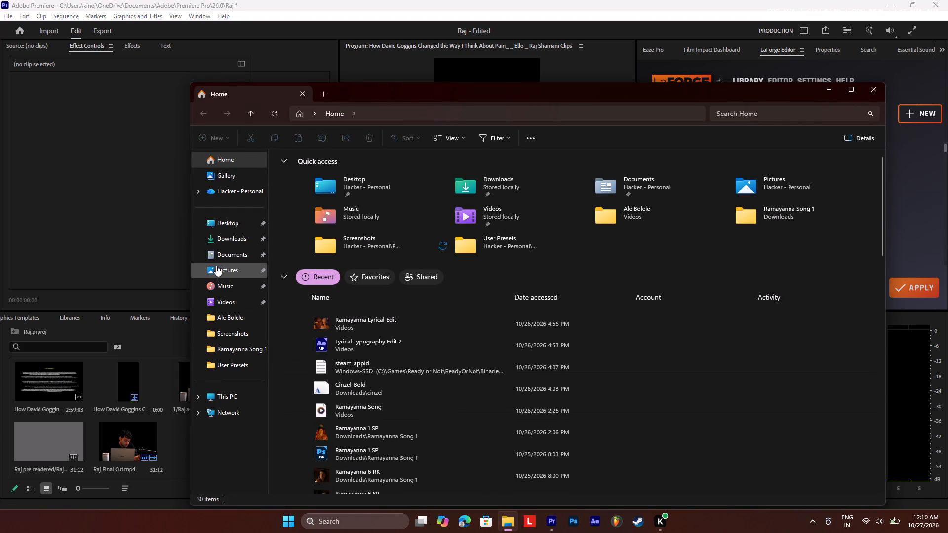
click(222, 236)
drag(411, 97, 186, 205)
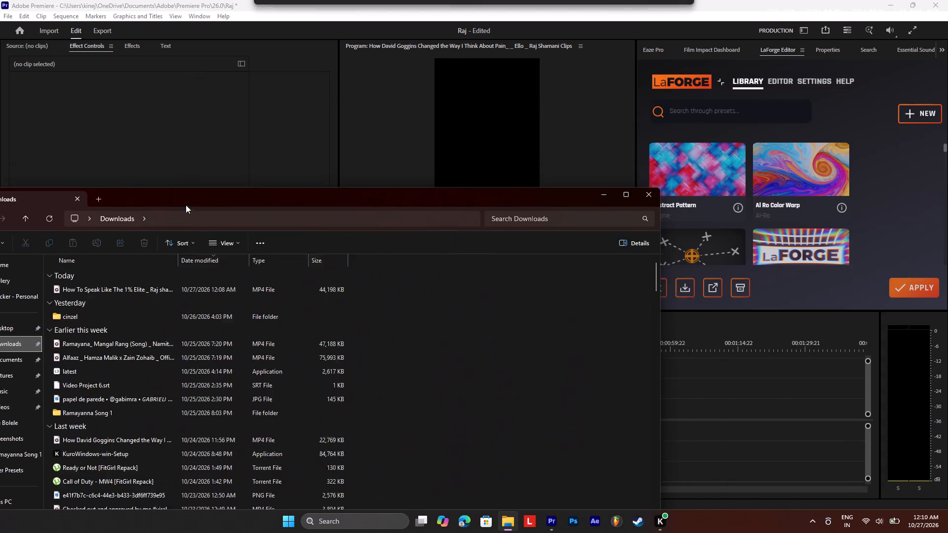
drag(186, 205, 703, 222)
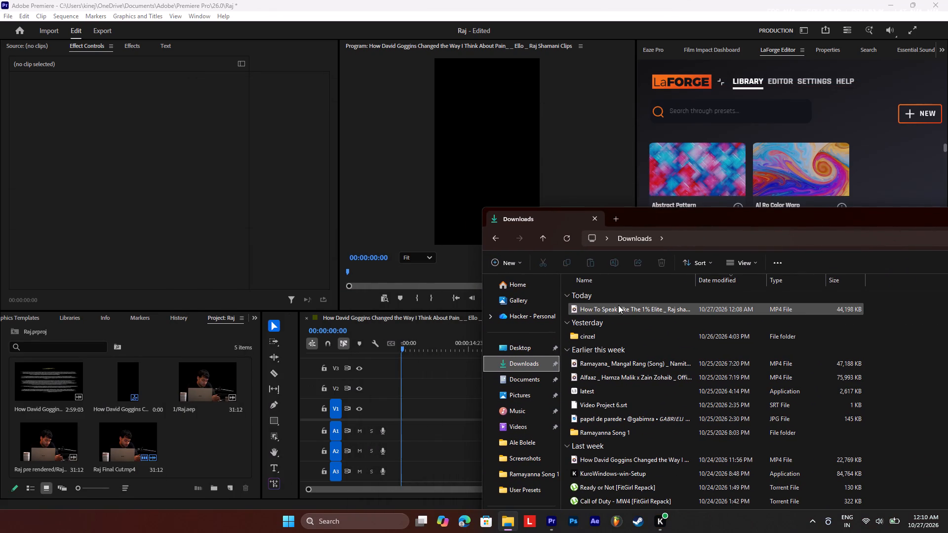
drag(603, 311, 400, 420)
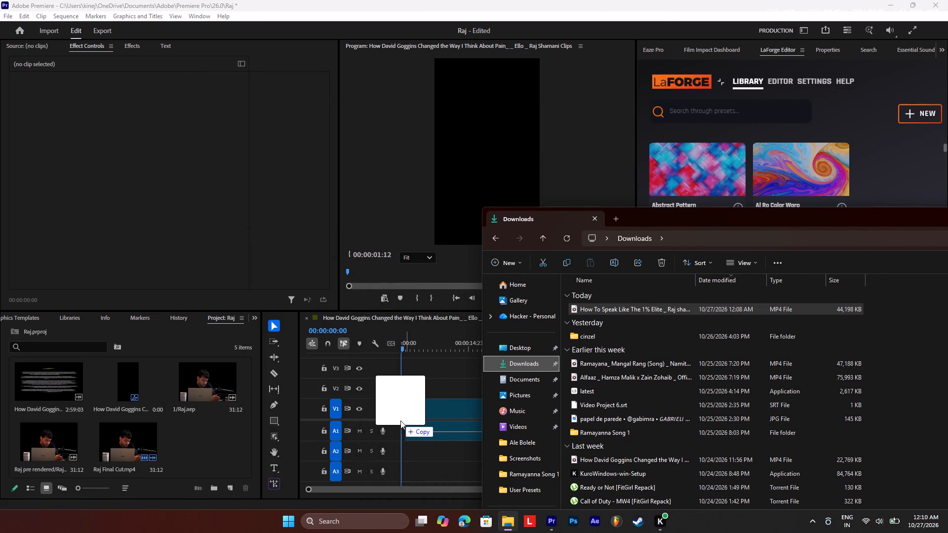
drag(400, 420, 393, 419)
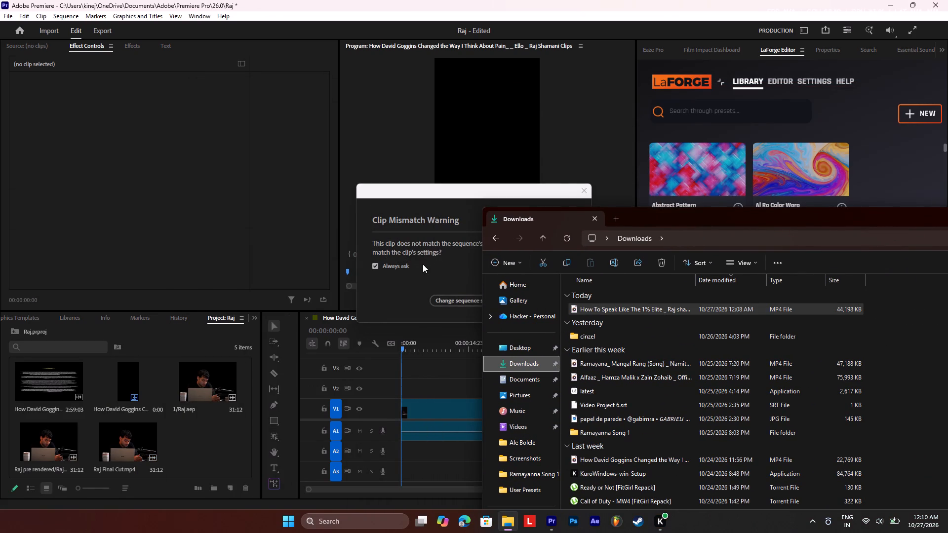
click(438, 252)
click(540, 303)
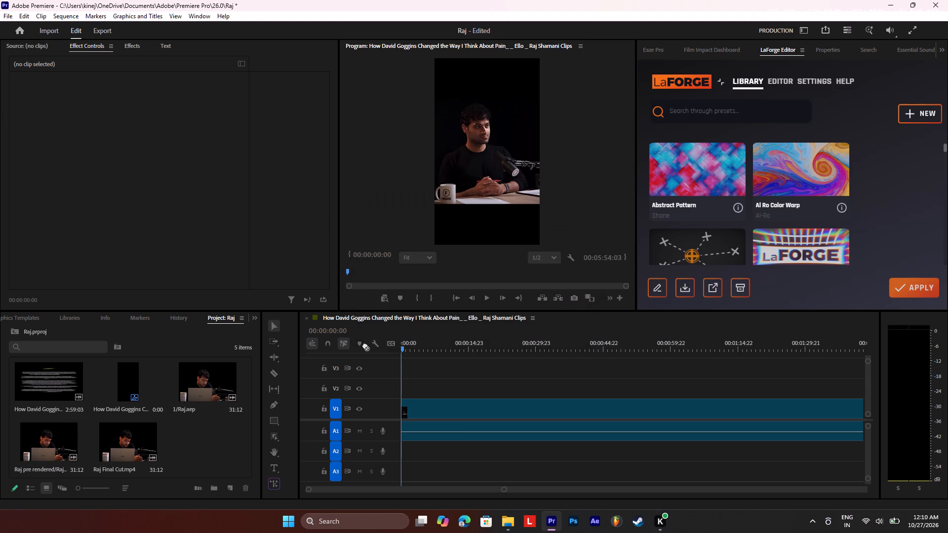
Play through the clip's opening, split it at 00:00:22:19 and delete the part before the cut.
drag(406, 347, 375, 348)
key(space)
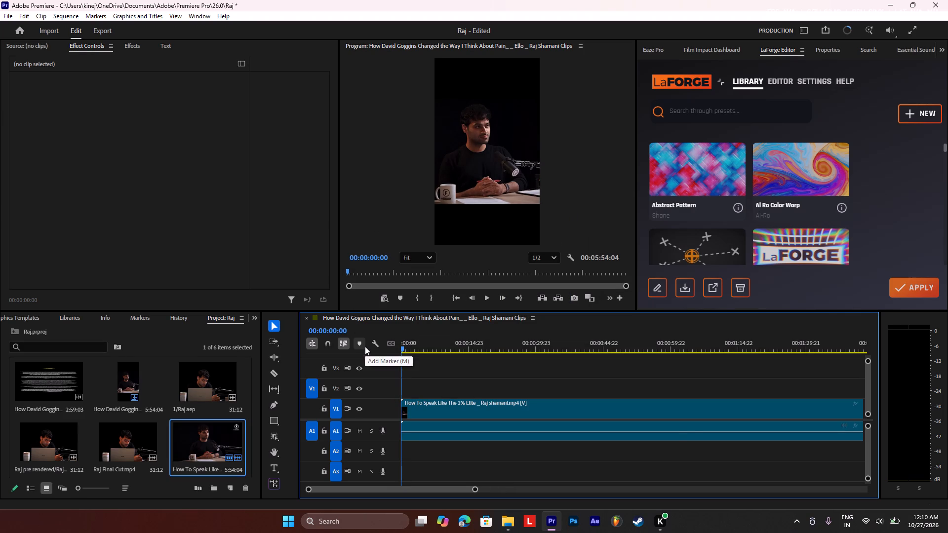
key(space)
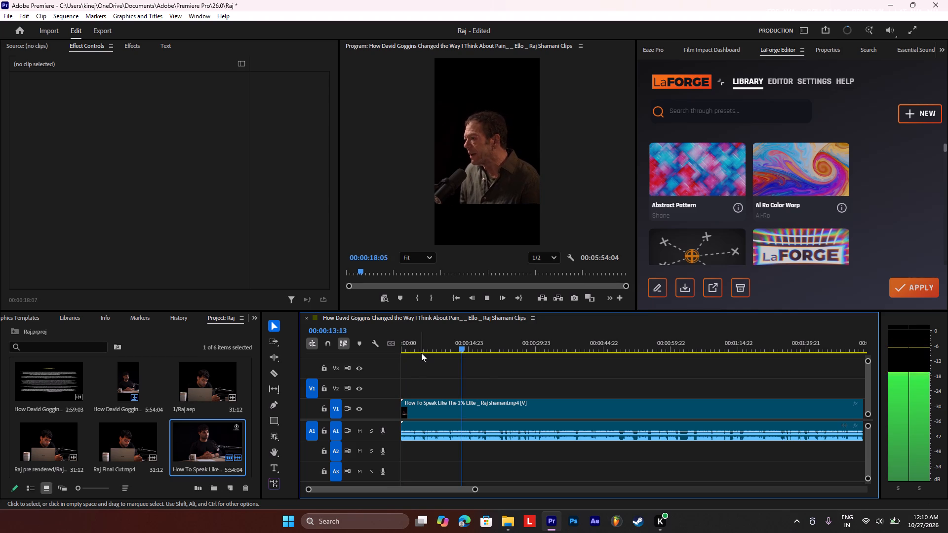
key(space)
key(space)
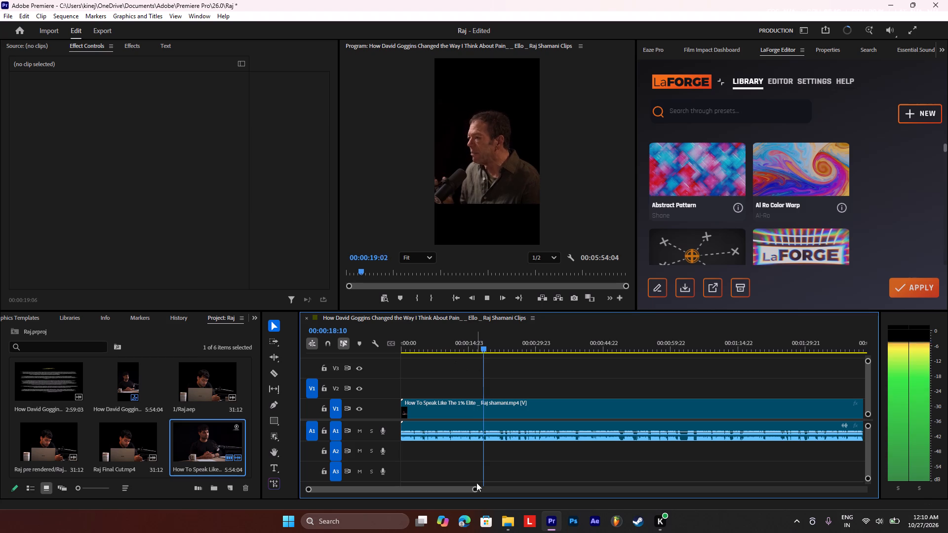
drag(476, 490, 470, 489)
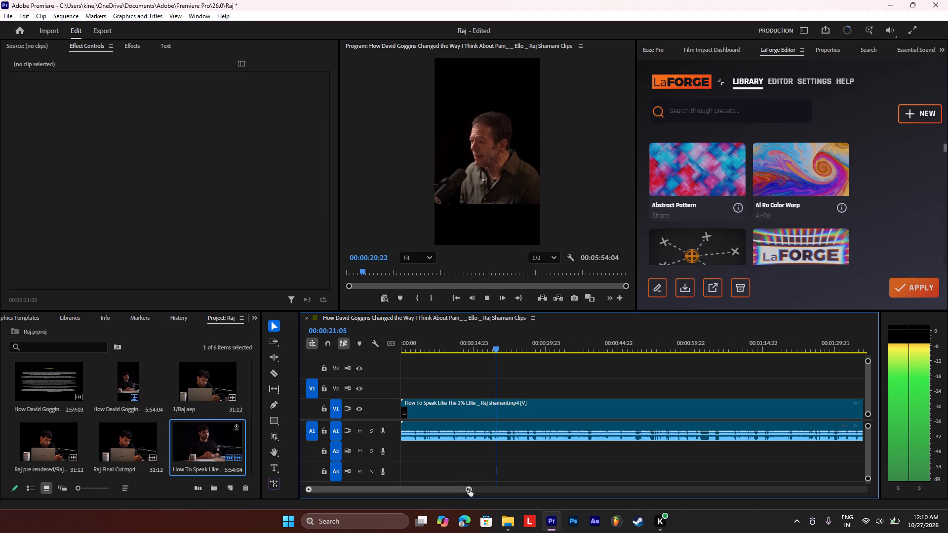
drag(470, 489, 468, 489)
key(space)
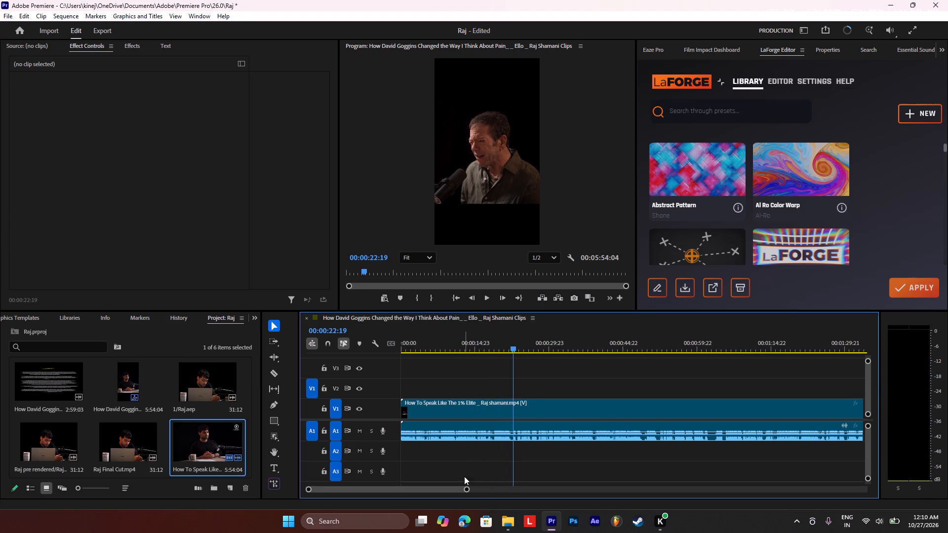
key(c)
click(514, 414)
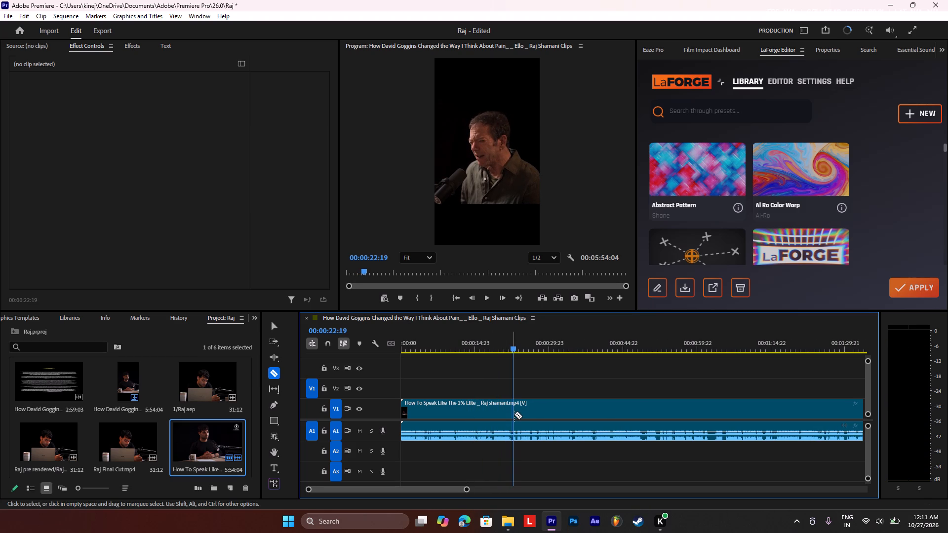
key(v)
click(482, 410)
key(BackSpace)
Move the remaining clip with its audio to the start of the sequence and return the playhead to 00:00:00:00.
drag(499, 381, 542, 405)
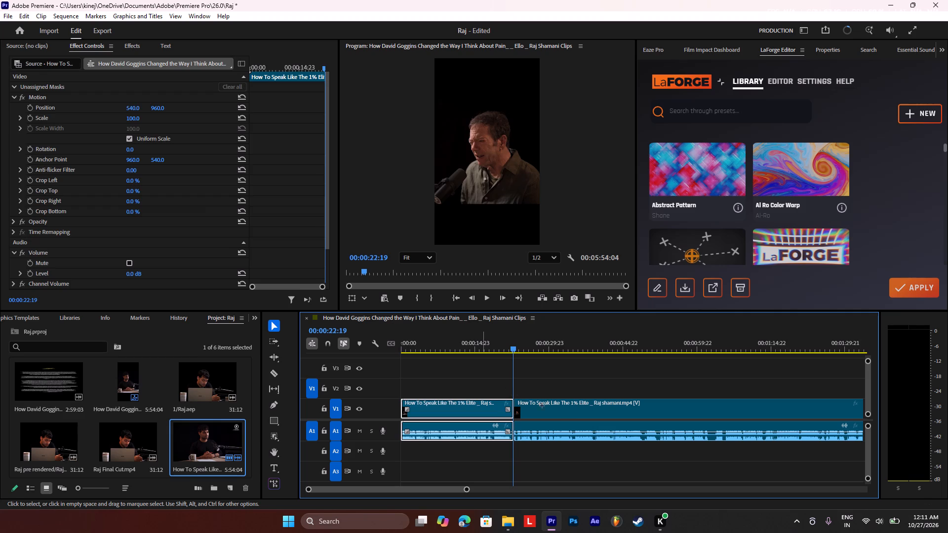
drag(542, 405, 601, 434)
drag(571, 417, 423, 426)
drag(410, 344, 404, 345)
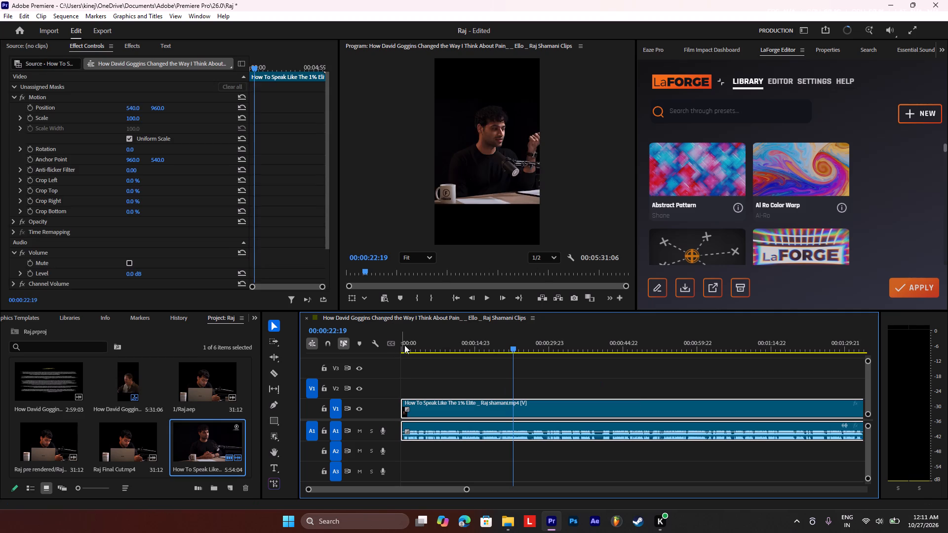
drag(404, 345, 336, 352)
Search the effects for "hard l" and apply Hard Limiter to the interview clip's audio.
click(29, 44)
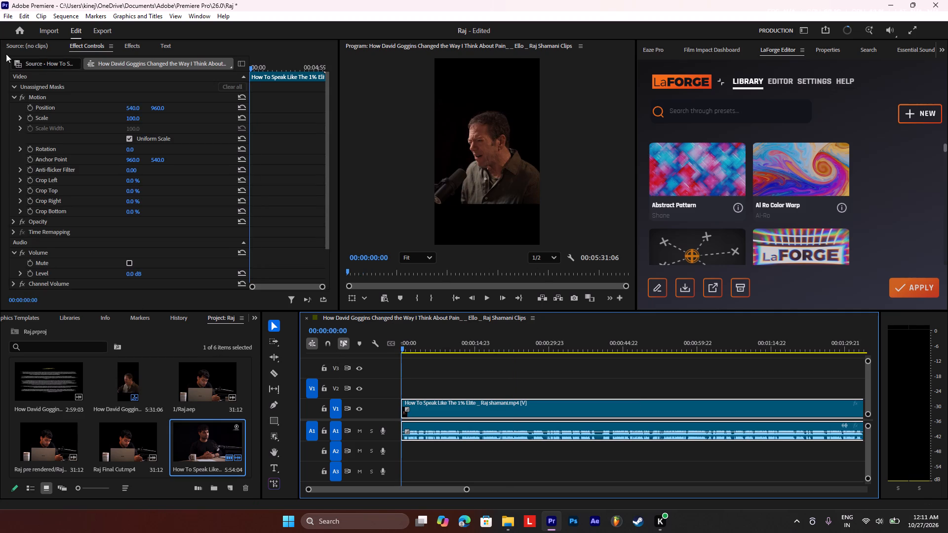
click(98, 48)
click(79, 66)
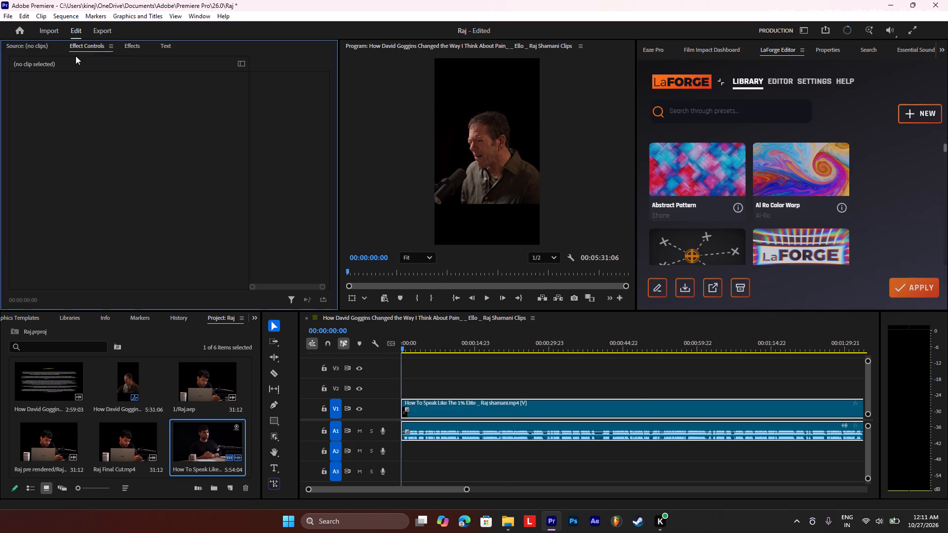
click(127, 44)
click(66, 58)
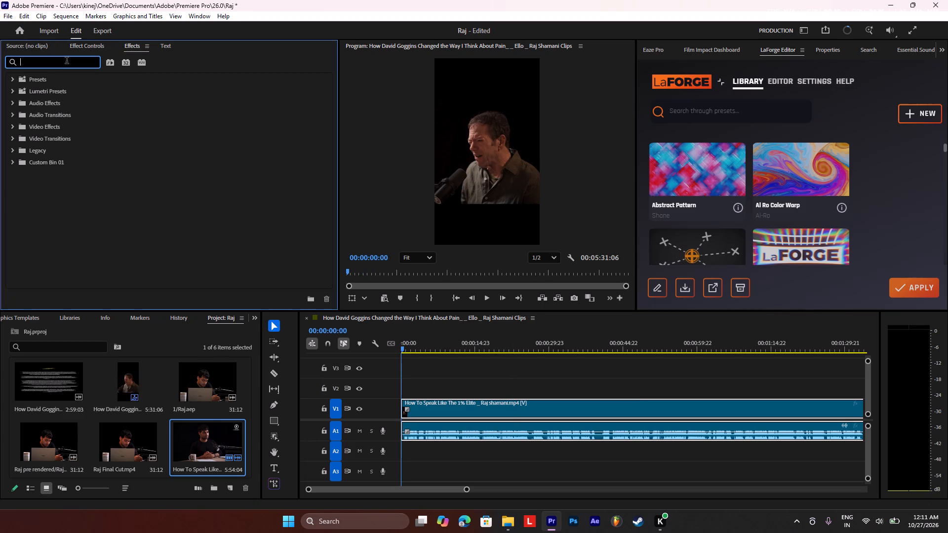
text(hard l)
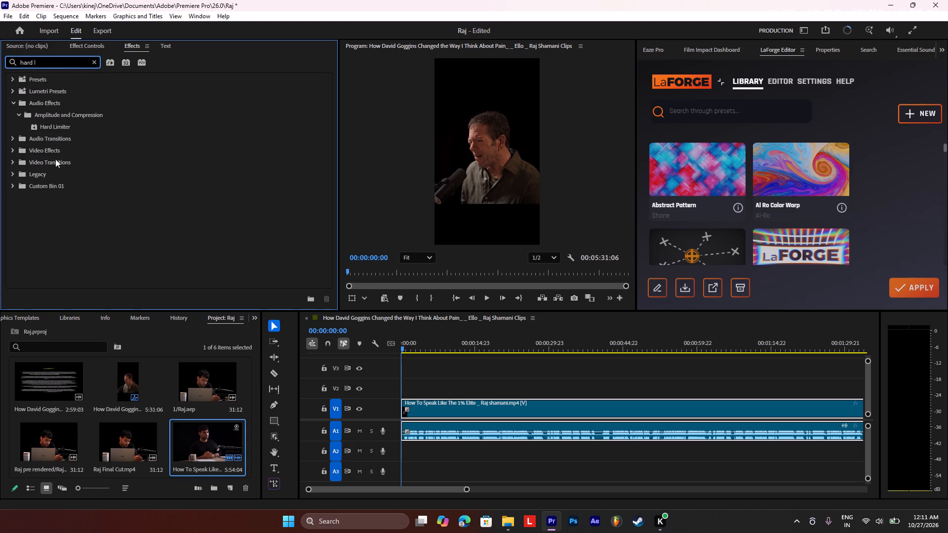
drag(63, 127, 462, 416)
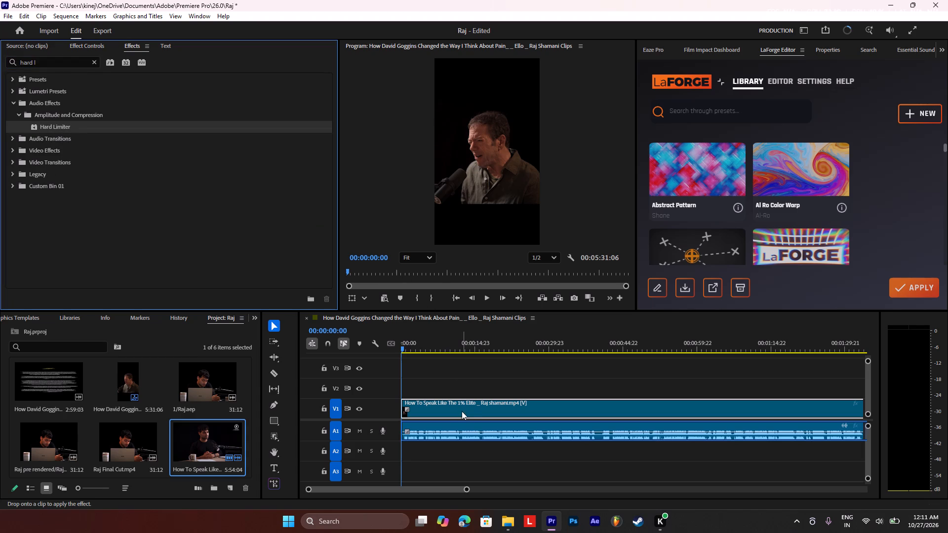
click(461, 408)
Set the Hard Limiter's Maximum Amplitude to -6 dB and close its editor.
click(82, 46)
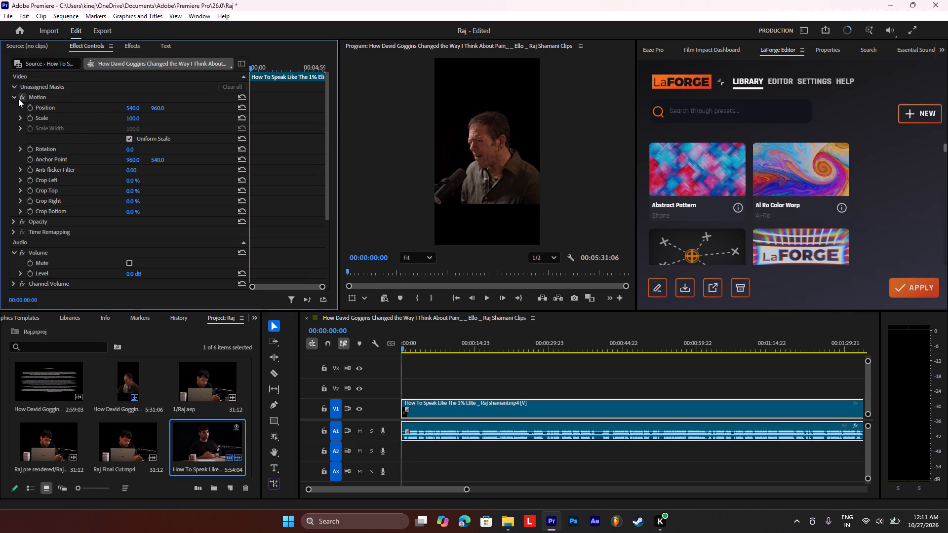
click(9, 99)
click(9, 95)
click(11, 94)
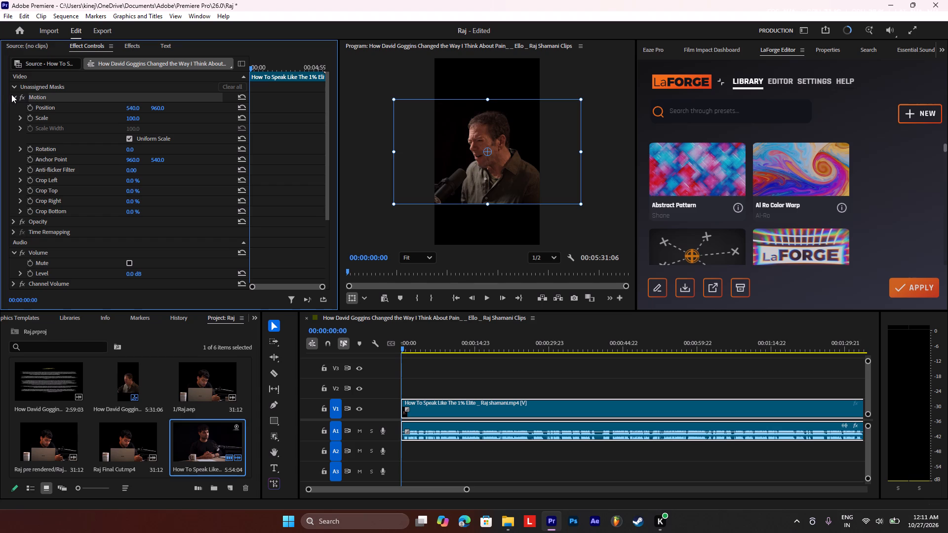
click(139, 202)
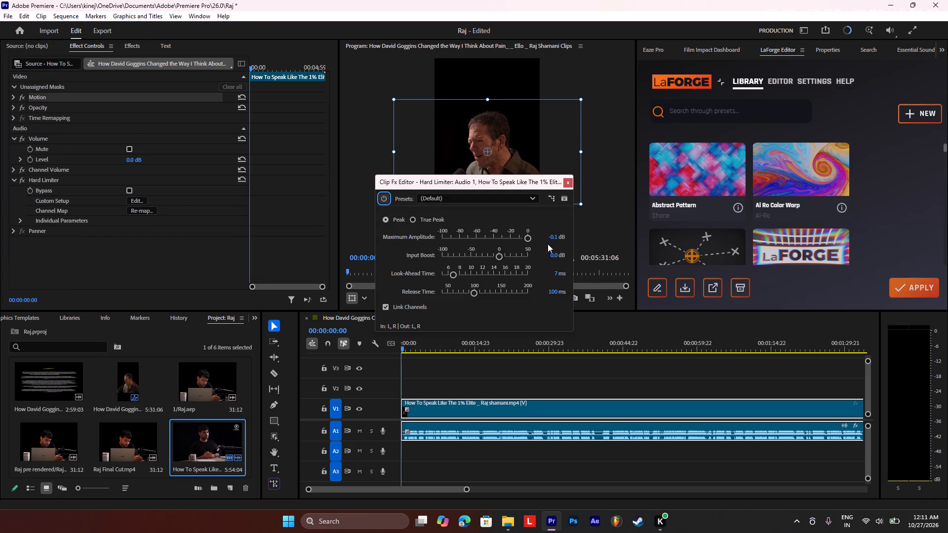
click(553, 238)
text(-6)
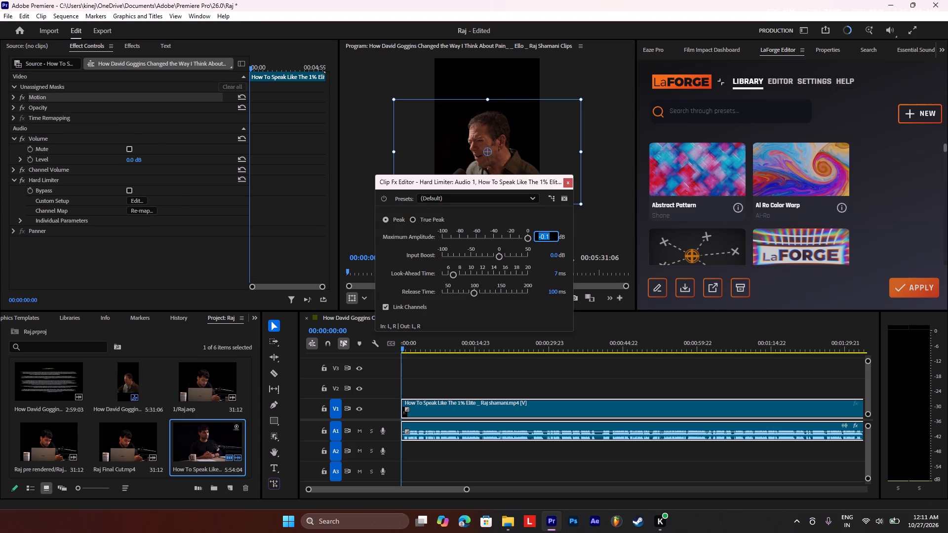
click(558, 223)
click(565, 185)
Play the trimmed clip from the start to check the limited audio level.
drag(398, 349, 366, 351)
key(space)
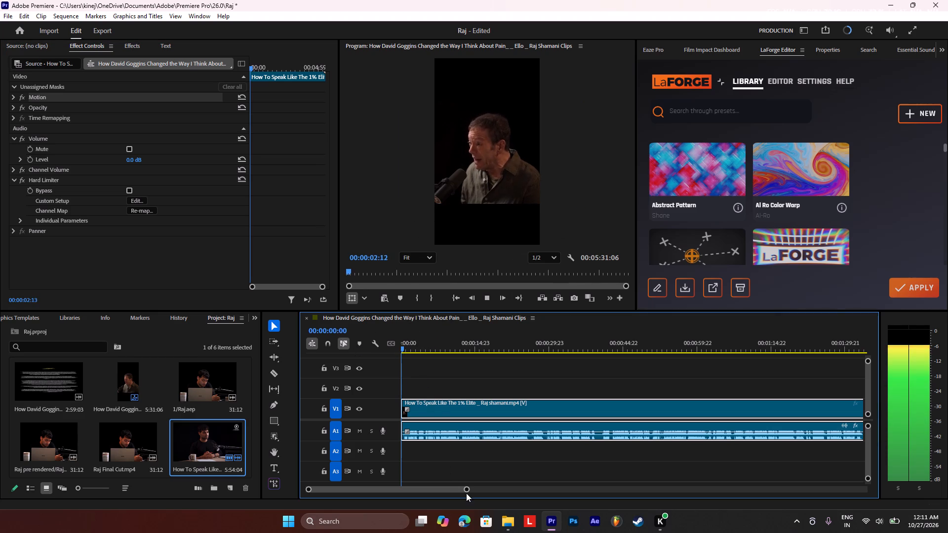
drag(468, 490, 585, 477)
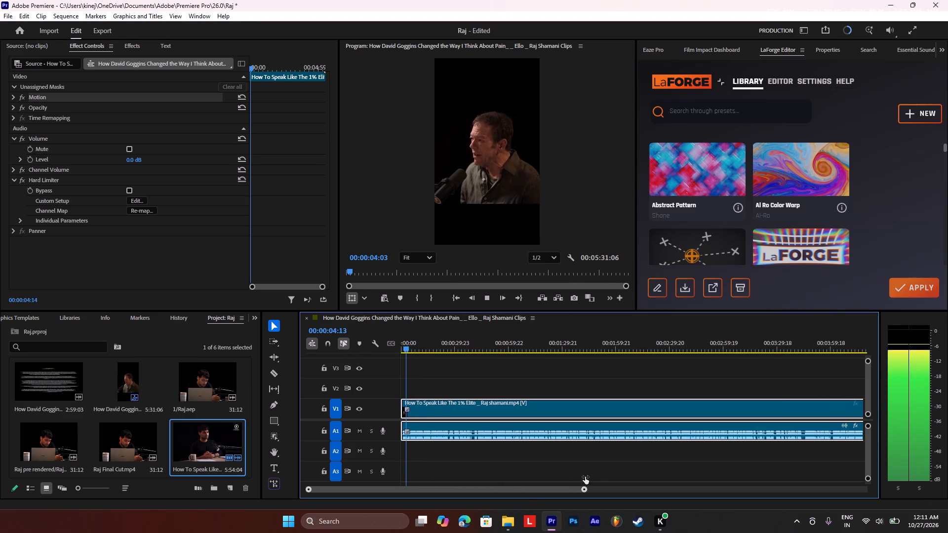
drag(585, 477, 580, 475)
key(space)
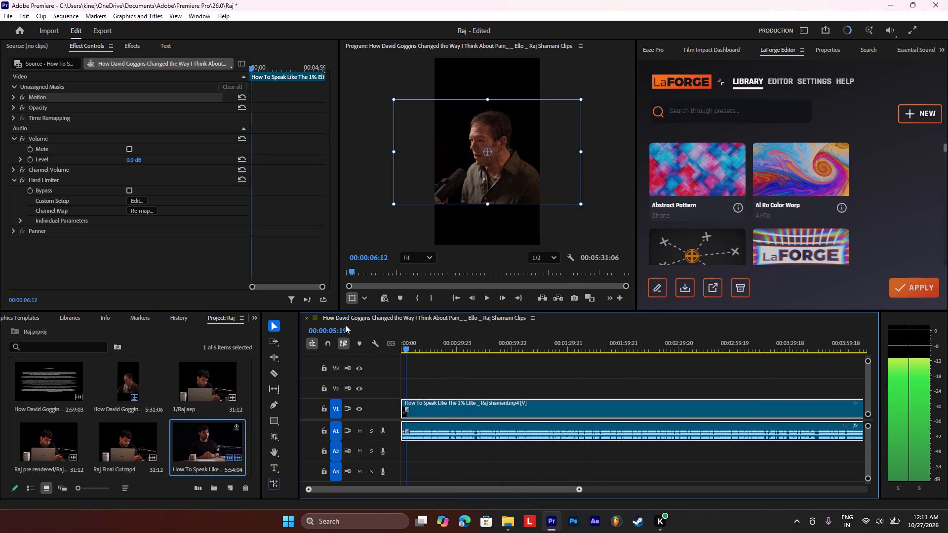
Change the sequence frame size to 1920 horizontal by 1080 vertical and accept deletion of its previews.
click(68, 16)
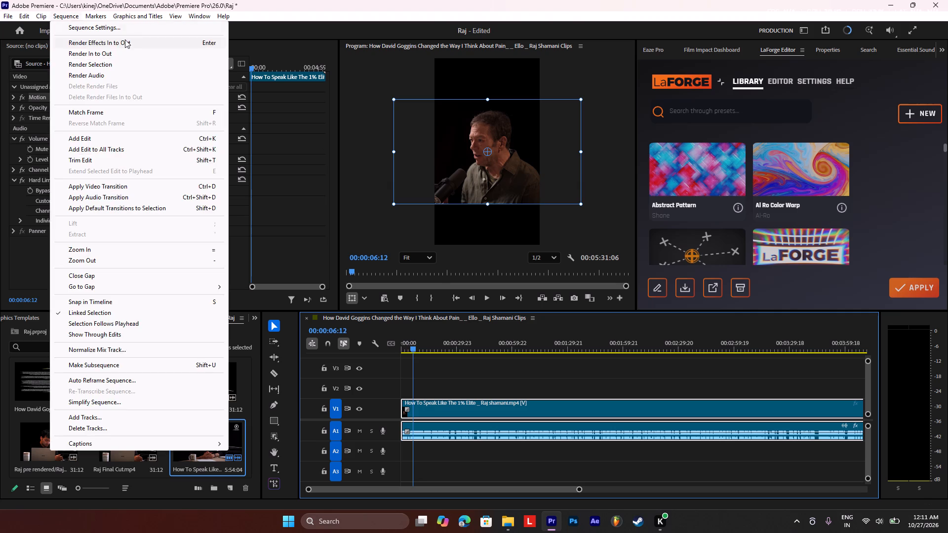
click(134, 27)
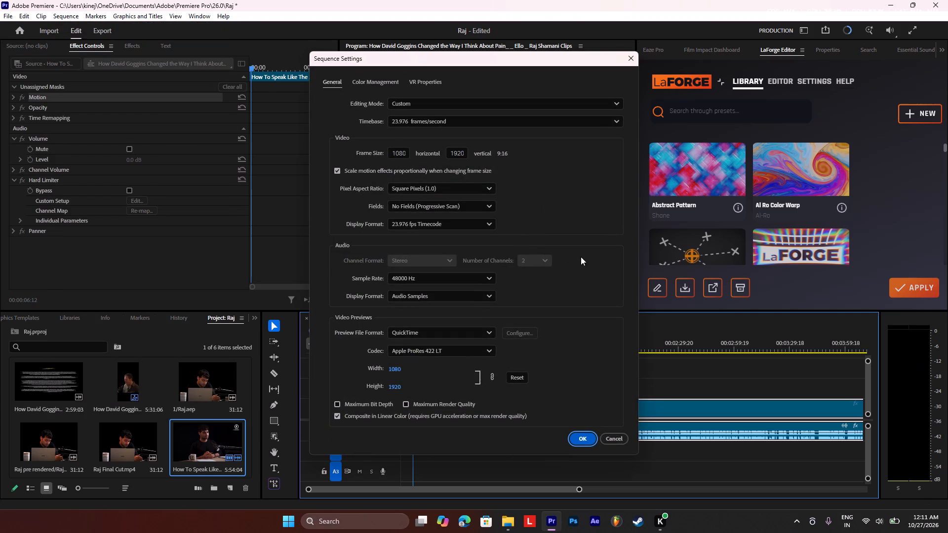
click(406, 154)
double_click(401, 153)
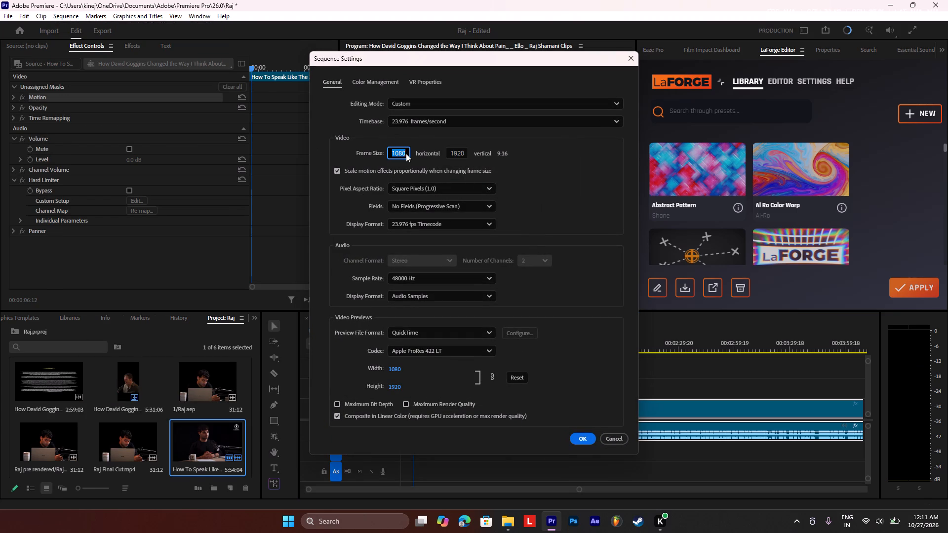
text(19)
text(20)
click(587, 174)
click(460, 157)
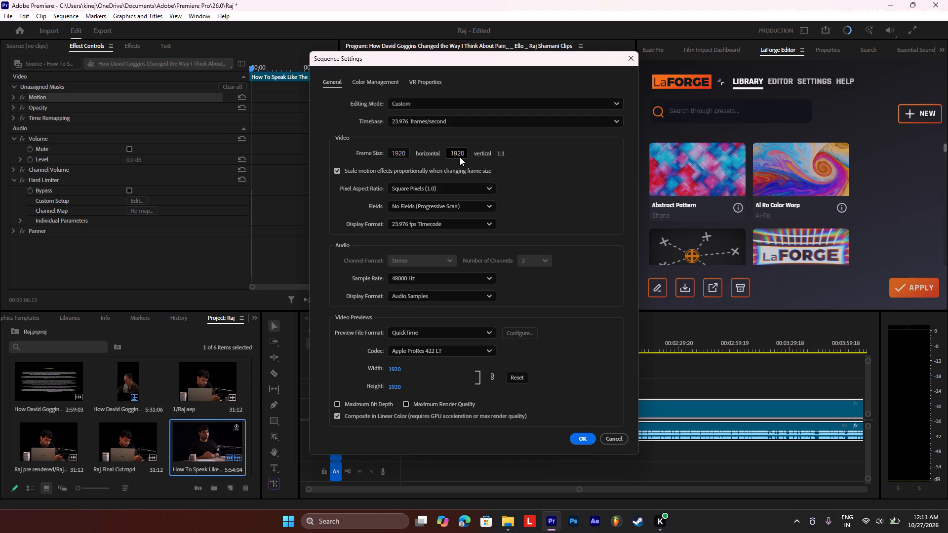
click(461, 154)
drag(450, 155, 456, 154)
drag(456, 154, 479, 154)
text(1080)
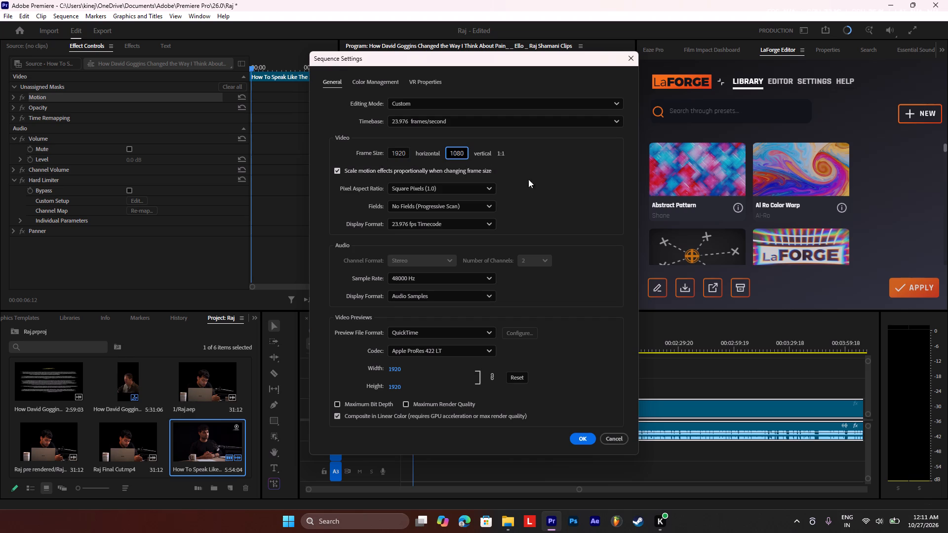
click(579, 176)
click(581, 445)
click(576, 435)
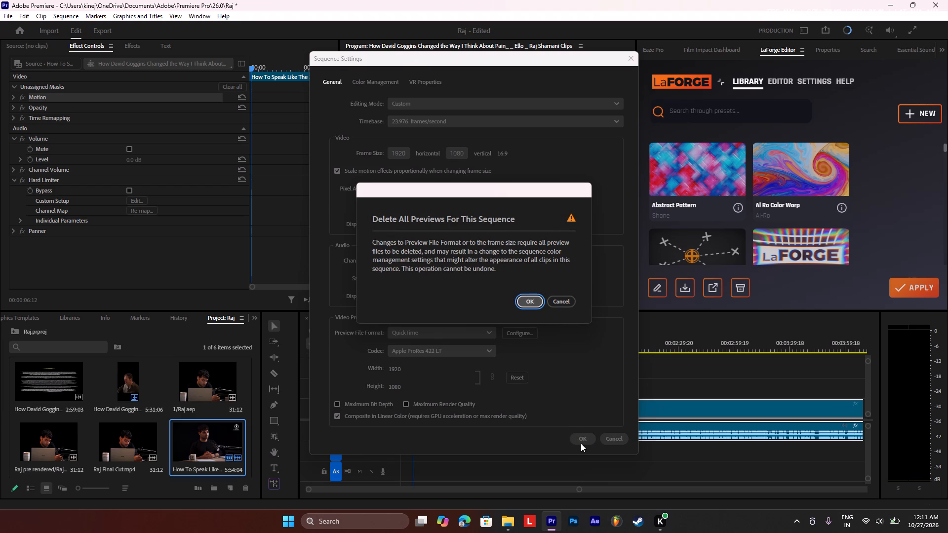
click(534, 305)
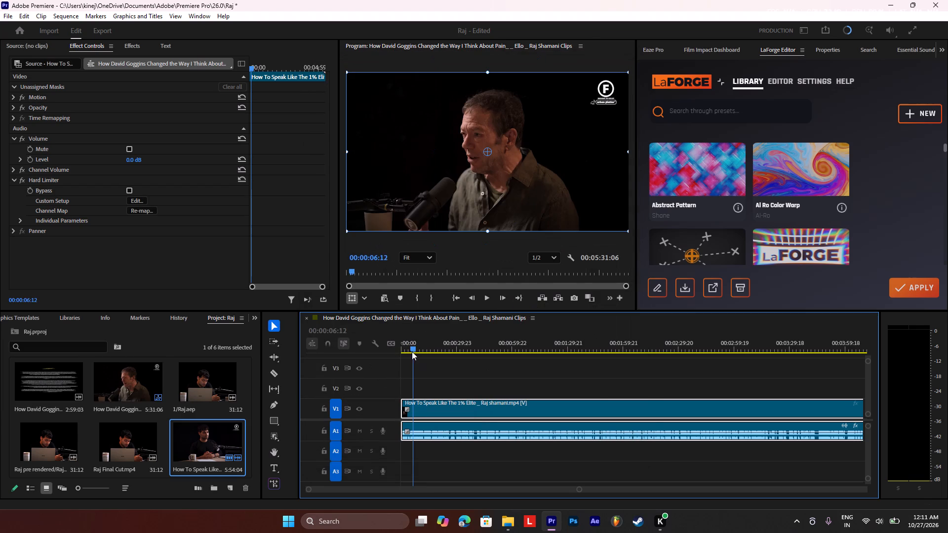
Play the sequence from the start, adding two clip markers and two sequence markers within about the first 16 seconds.
drag(409, 348, 391, 348)
key(space)
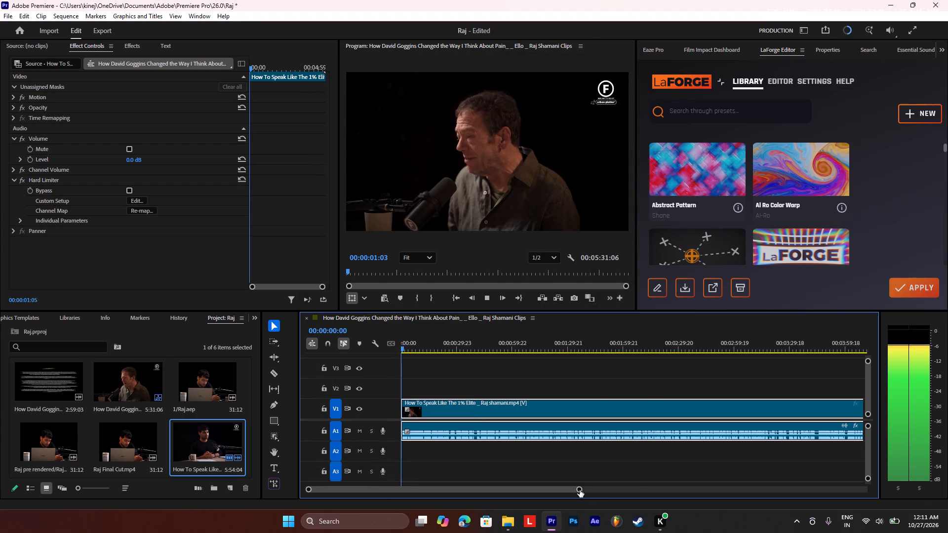
drag(580, 490, 684, 489)
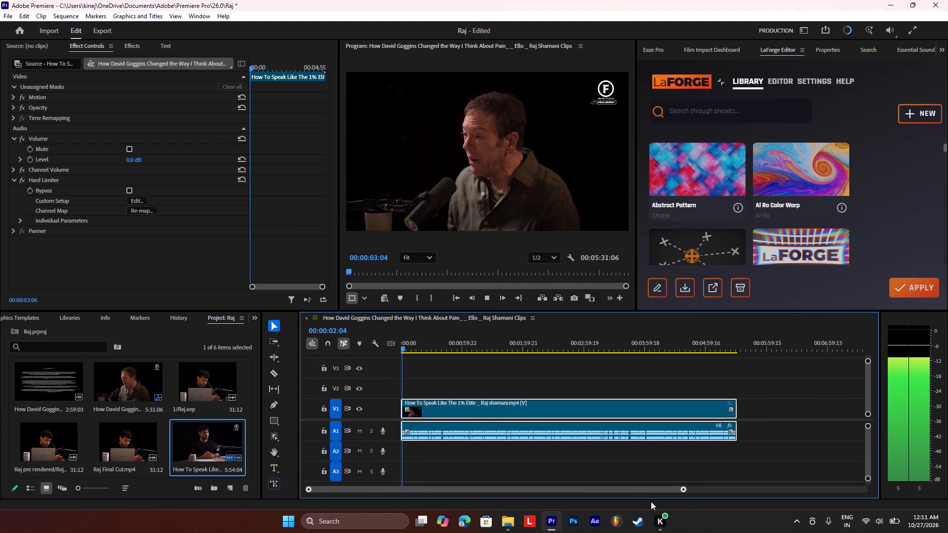
key(m)
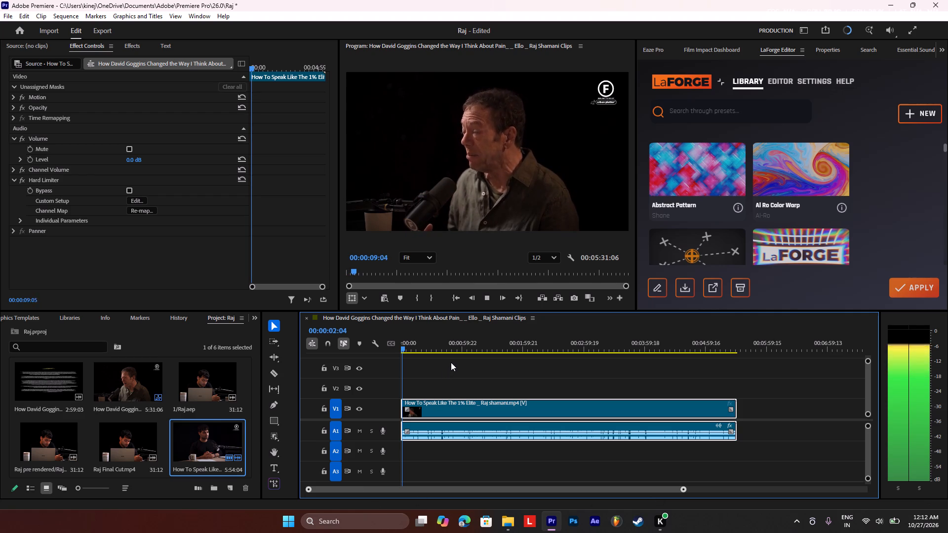
key(m)
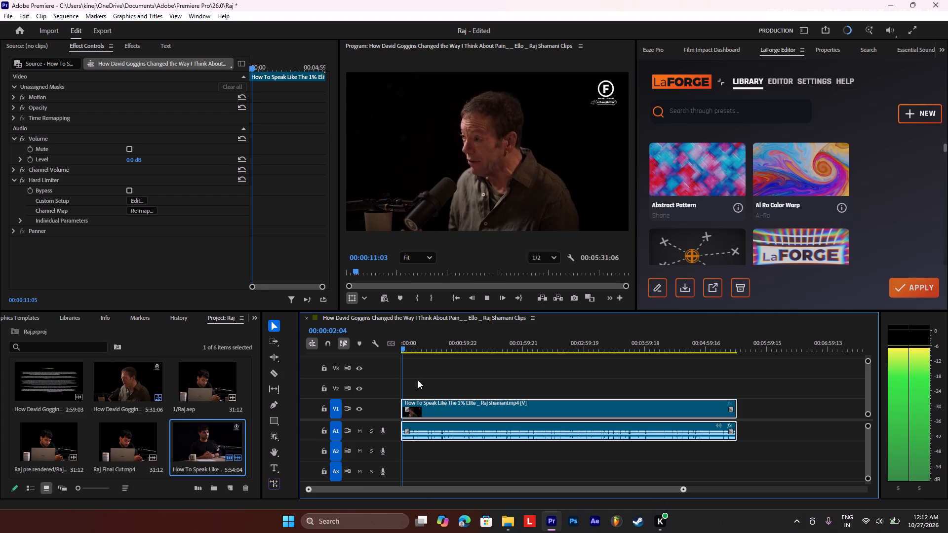
click(401, 298)
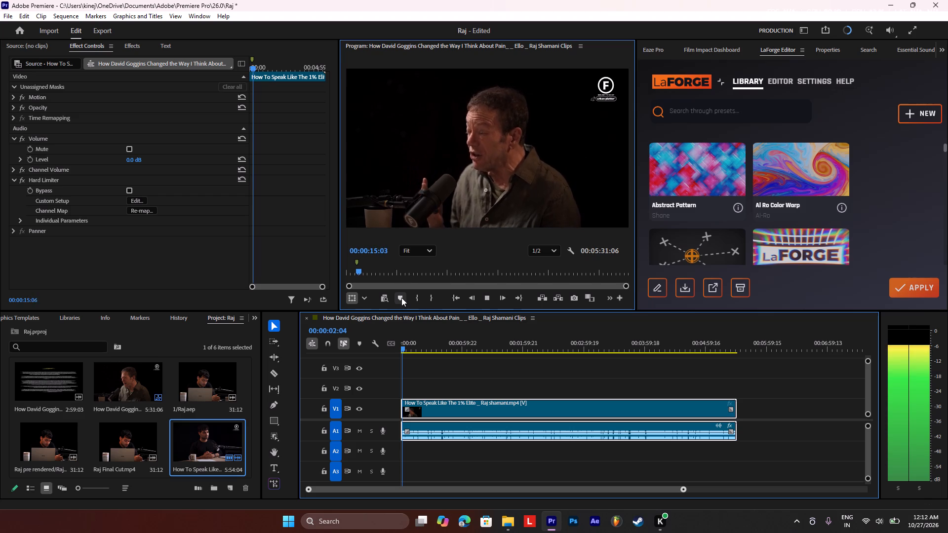
click(401, 298)
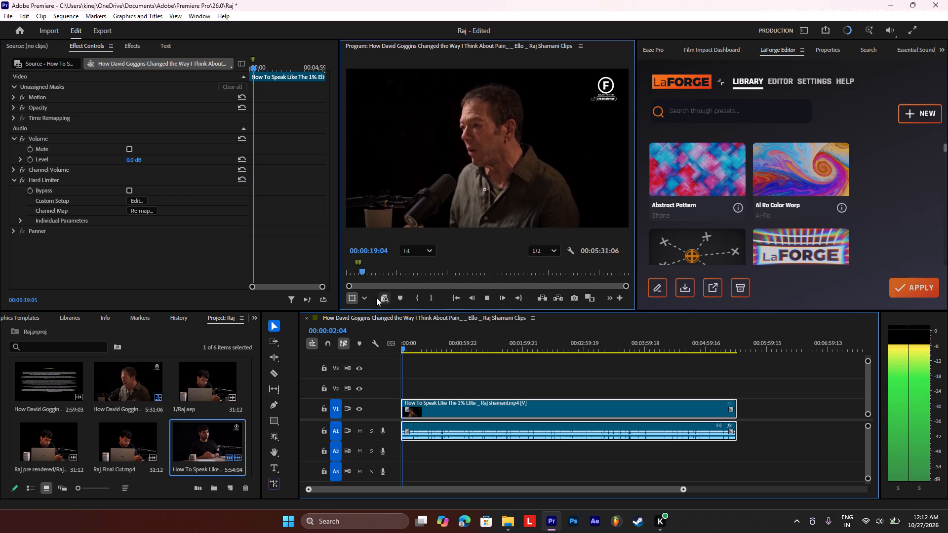
Replay the opening seconds to find where the usable speech starts and mark the In point at 00:00:04:11.
drag(362, 271, 352, 281)
key(space)
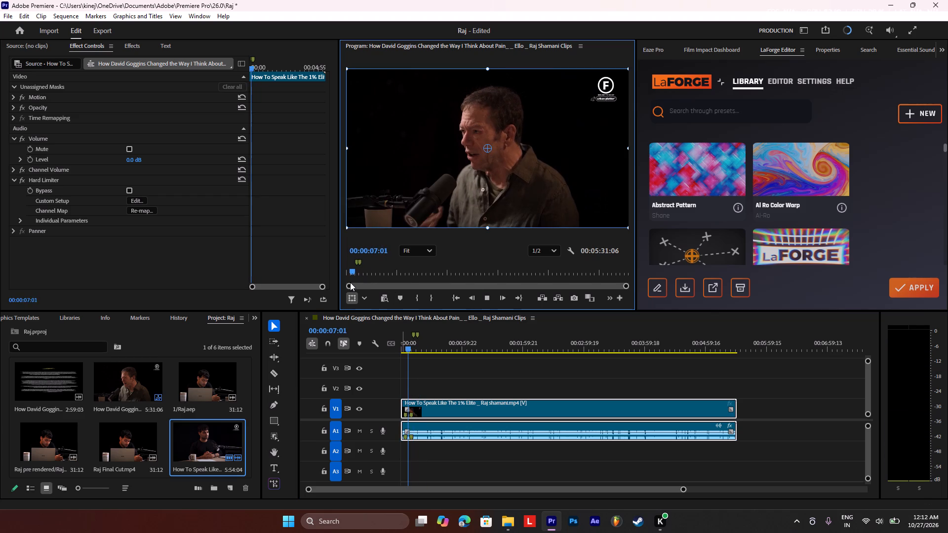
click(350, 273)
key(space)
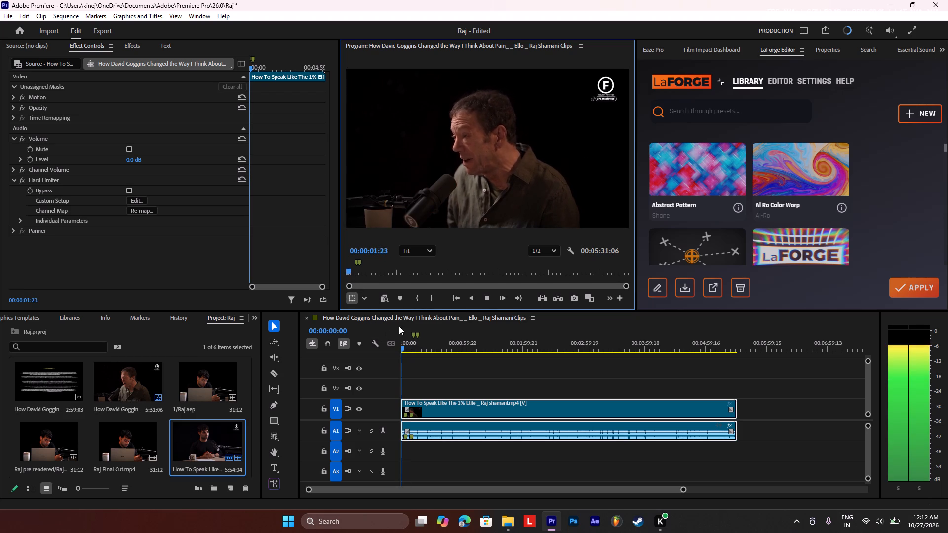
key(space)
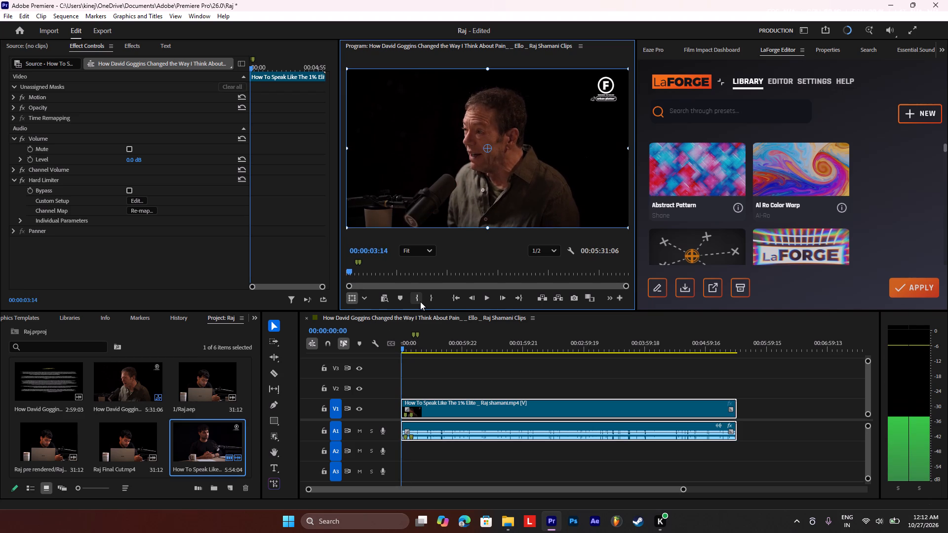
key(space)
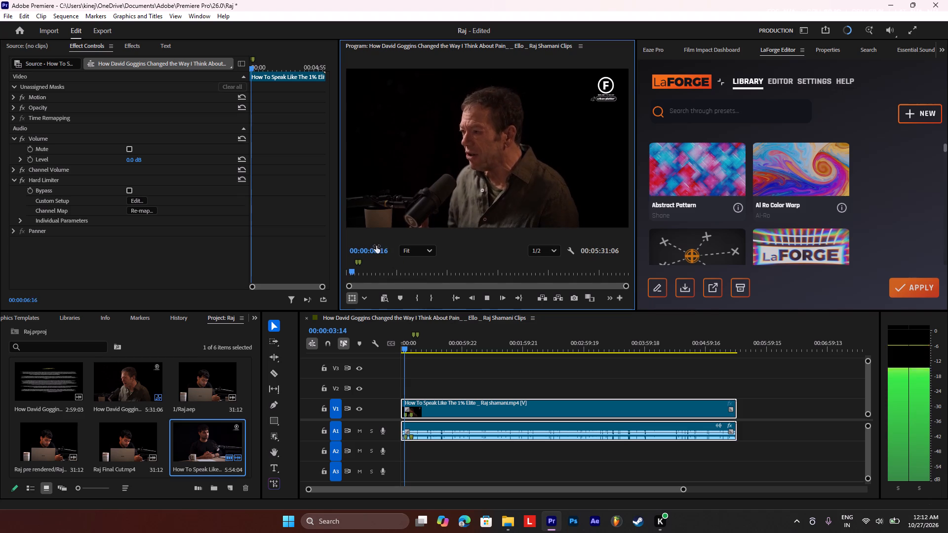
click(351, 271)
key(space)
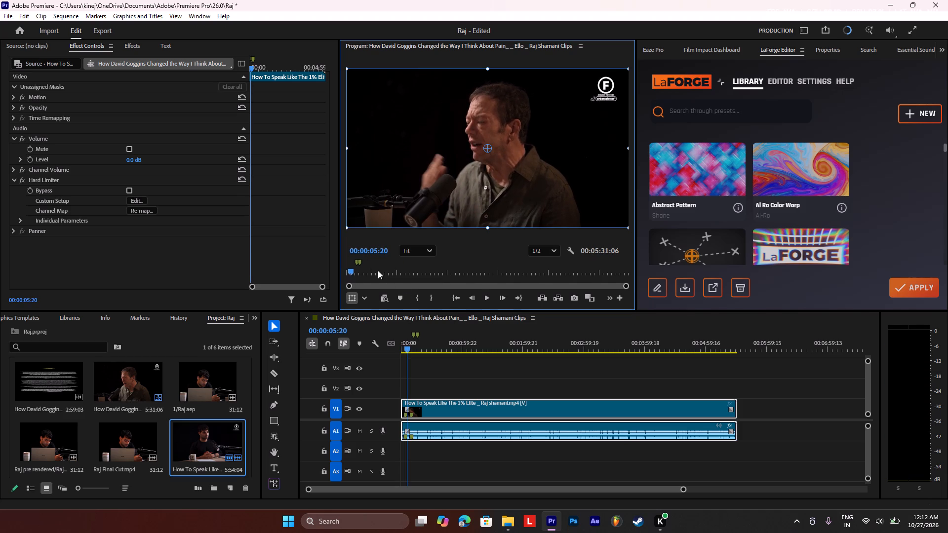
drag(351, 271, 347, 277)
key(space)
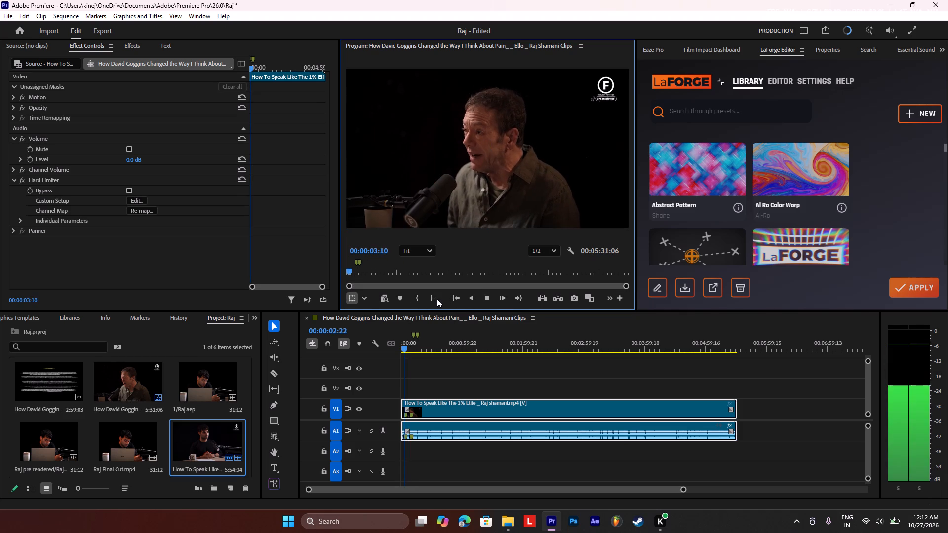
key(space)
key(space)
key(space)
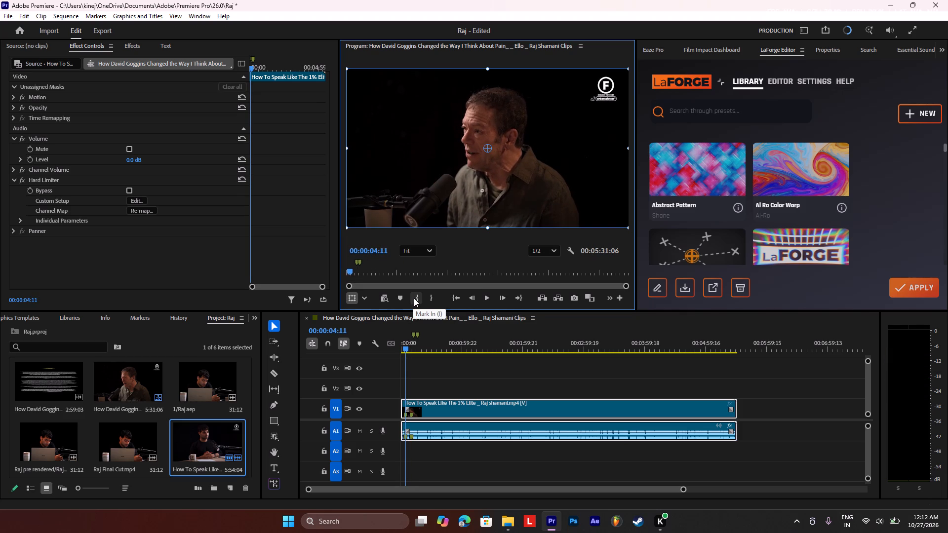
click(413, 298)
Find the guest's last frame before the cut to the host and add a sequence marker there at 00:00:19:17.
key(space)
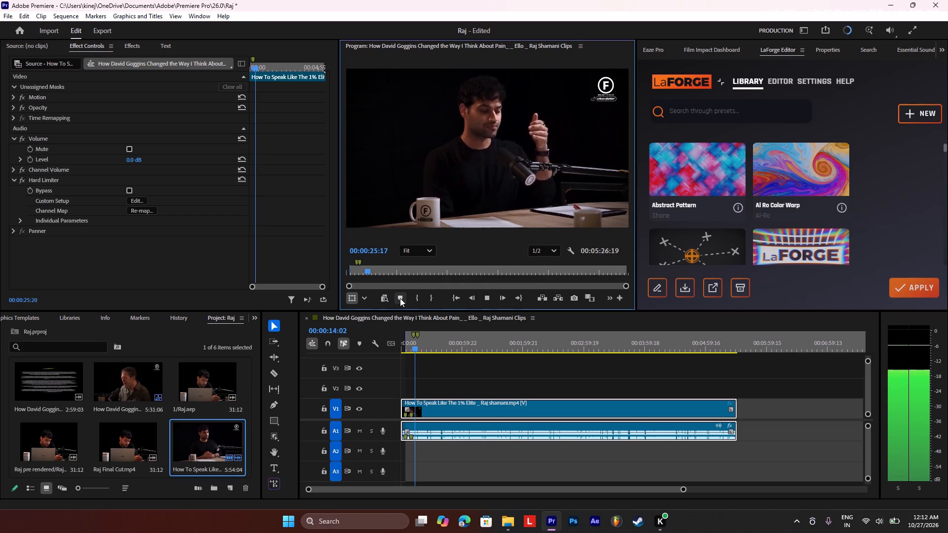
click(414, 350)
key(space)
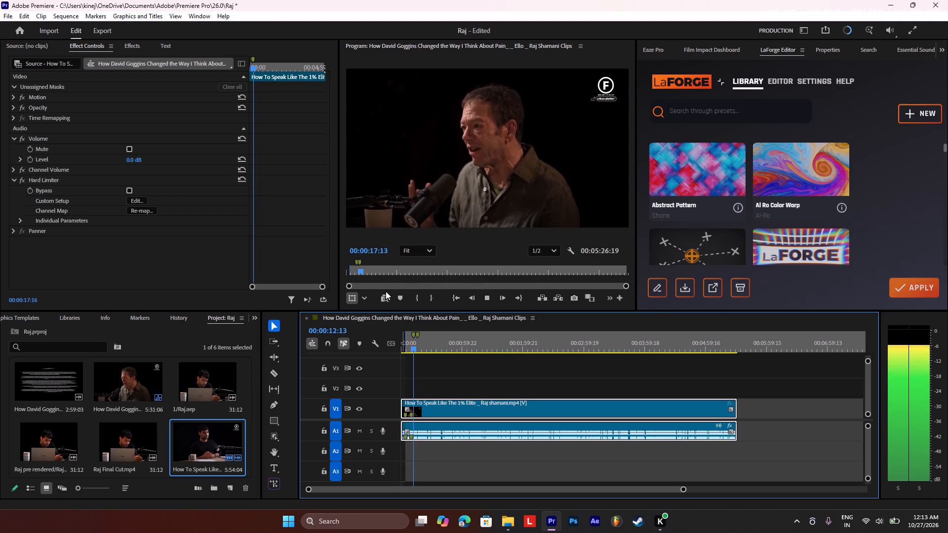
key(space)
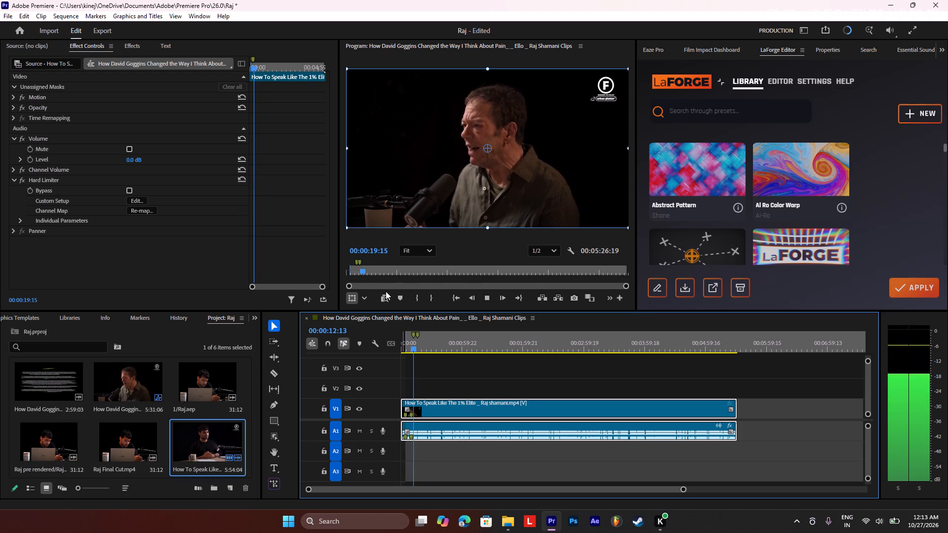
key(space)
key(space)
key(Left)
key(Left)
key(Left)
key(Left)
key(Left)
key(Left)
key(Left)
key(Left)
key(Left)
key(Left)
key(Left)
key(Left)
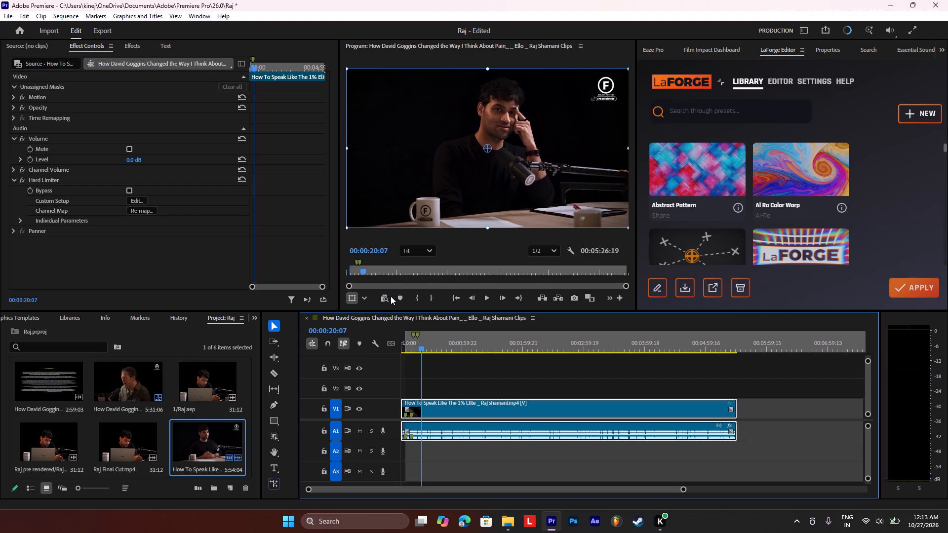
key(Left)
key(Left)
key(Left)
key(Left)
key(Left)
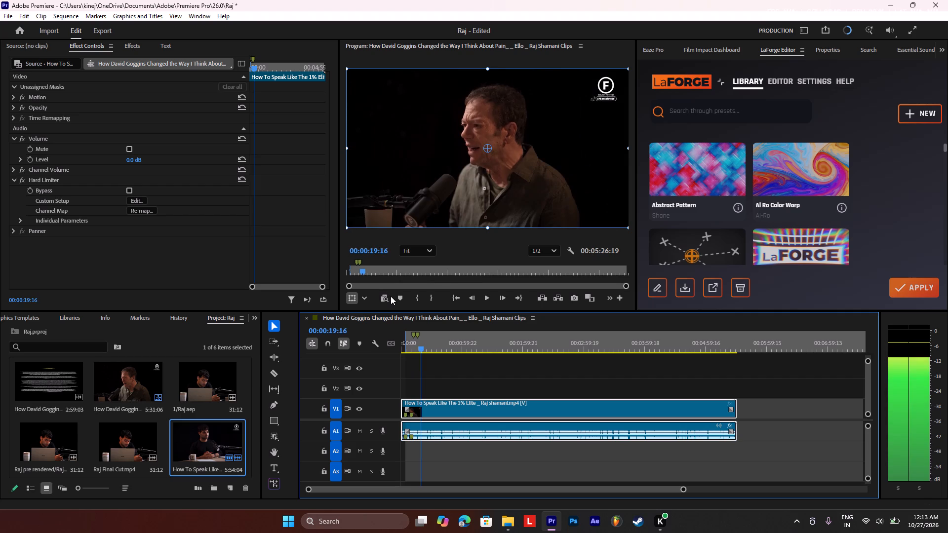
key(Right)
key(Right)
key(Left)
key(Right)
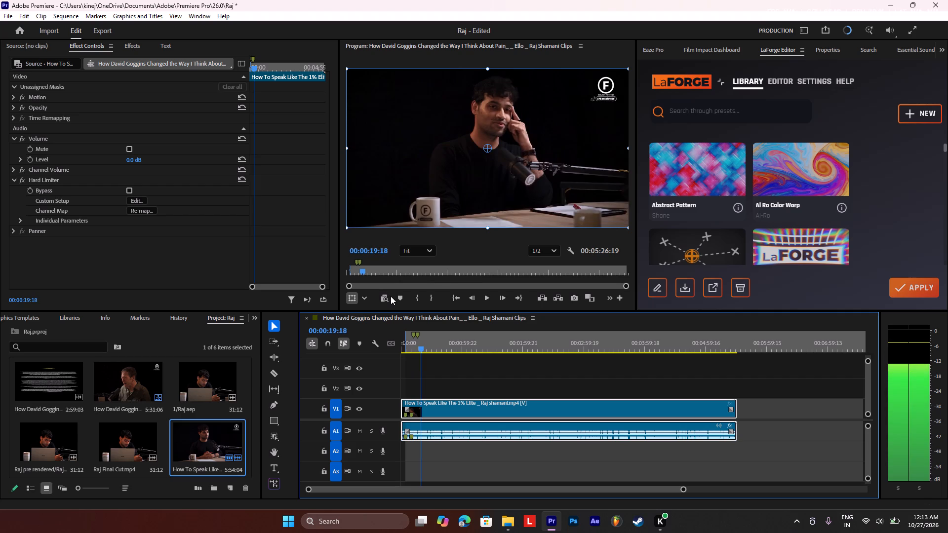
key(Left)
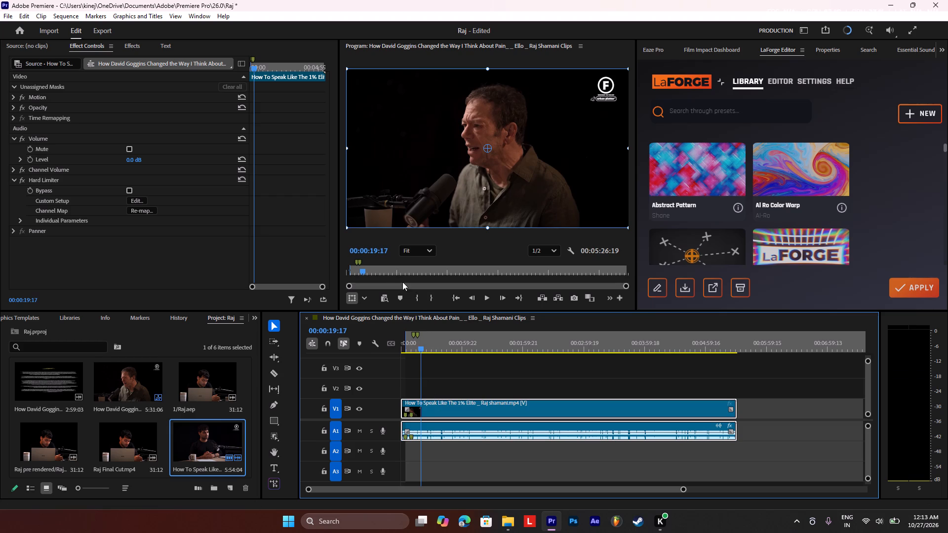
click(400, 298)
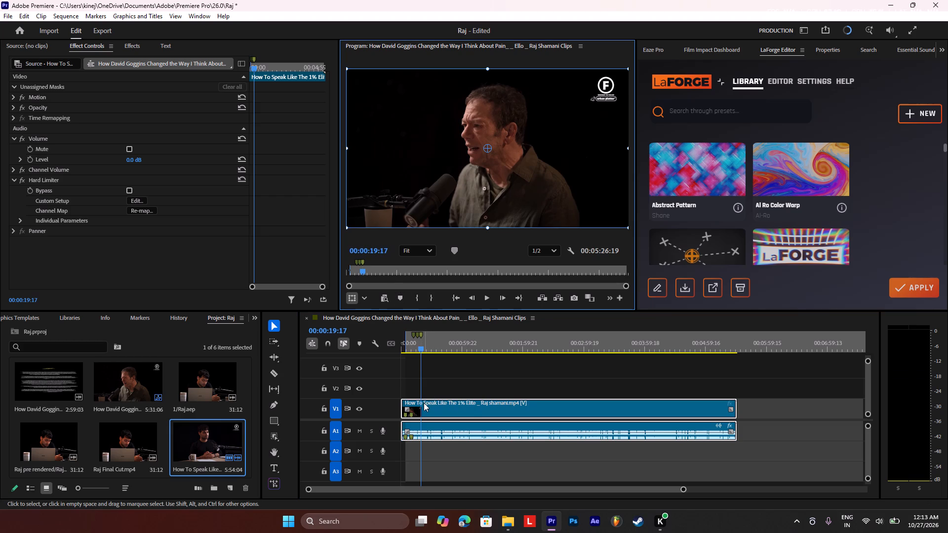
Split the interview clip and its audio at 00:00:19:17 with the Razor tool.
key(c)
click(421, 402)
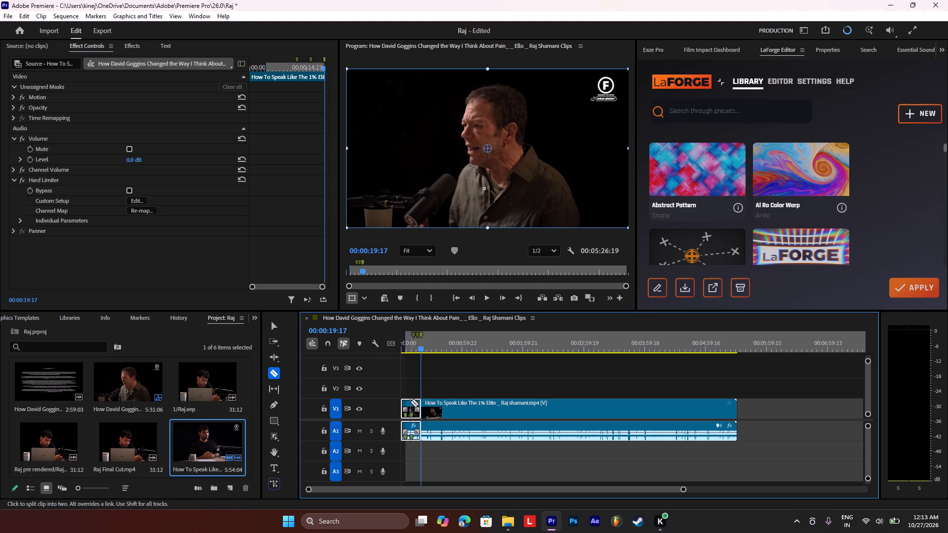
Replay the opening seconds and split the interview clip and its audio at the In point, 00:00:04:11, with the Razor tool.
drag(418, 348, 403, 360)
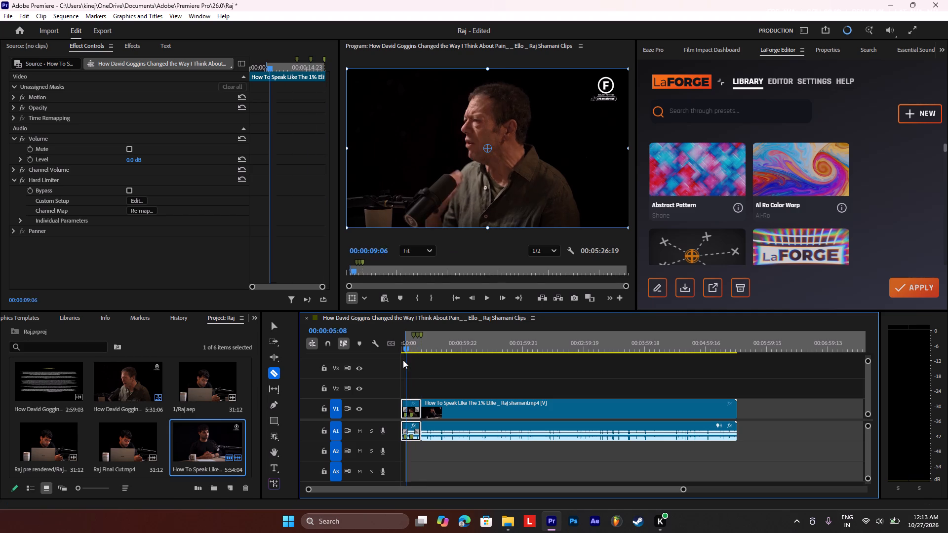
drag(403, 360, 393, 365)
key(space)
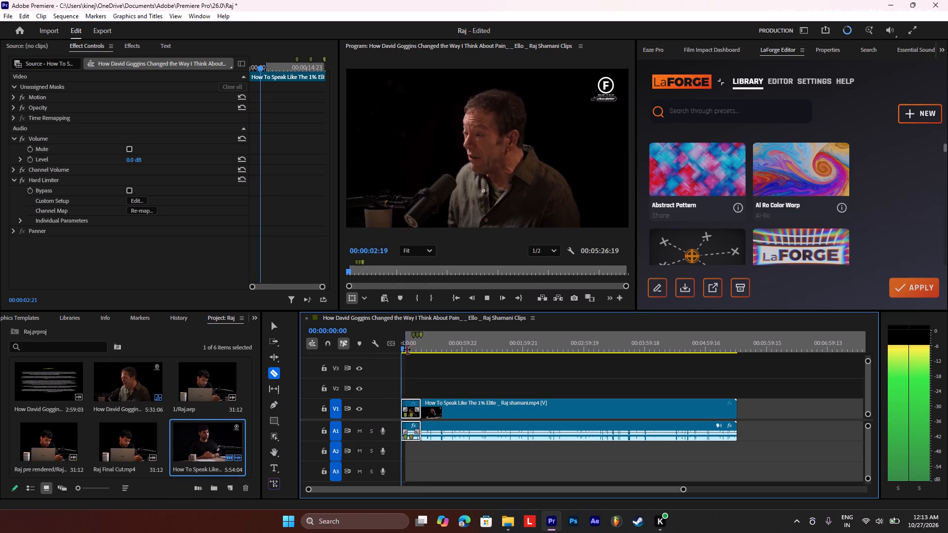
click(407, 396)
key(space)
key(space)
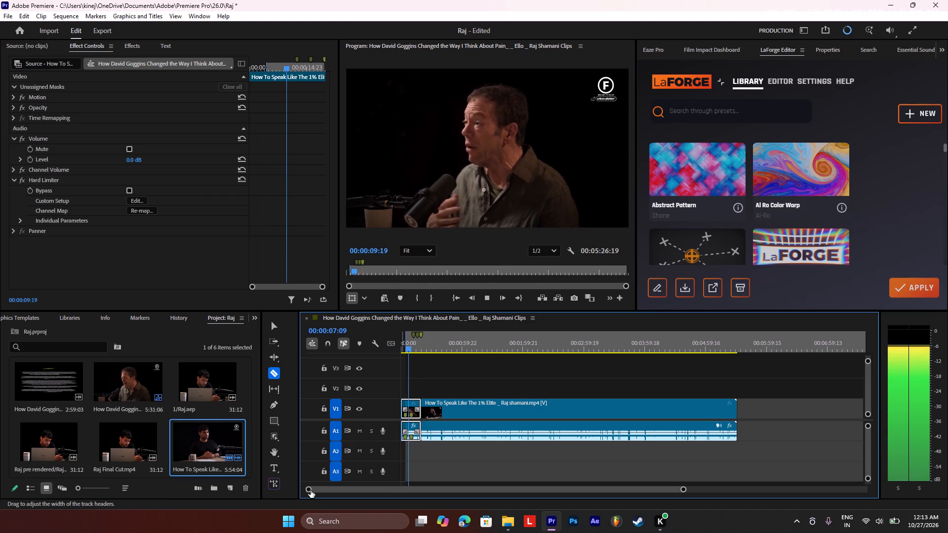
drag(310, 491, 518, 491)
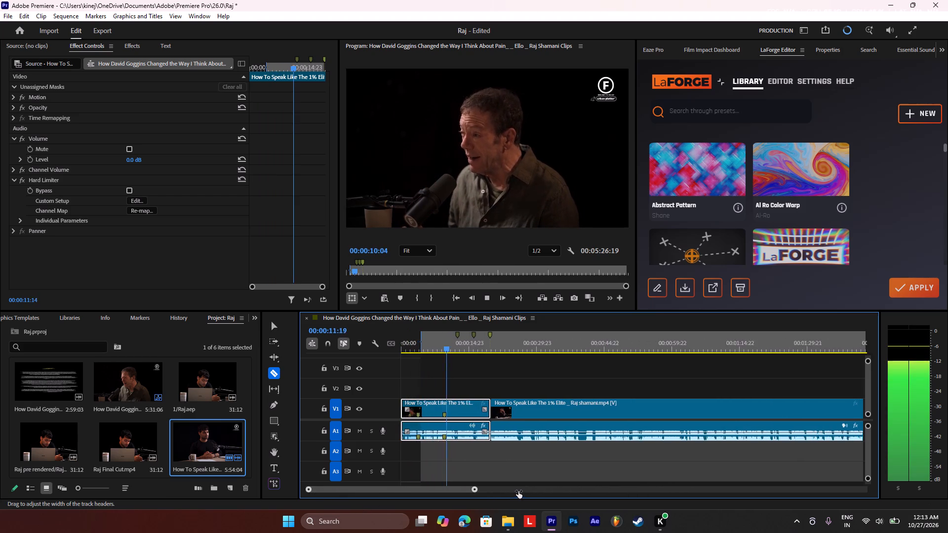
drag(518, 491, 538, 490)
key(space)
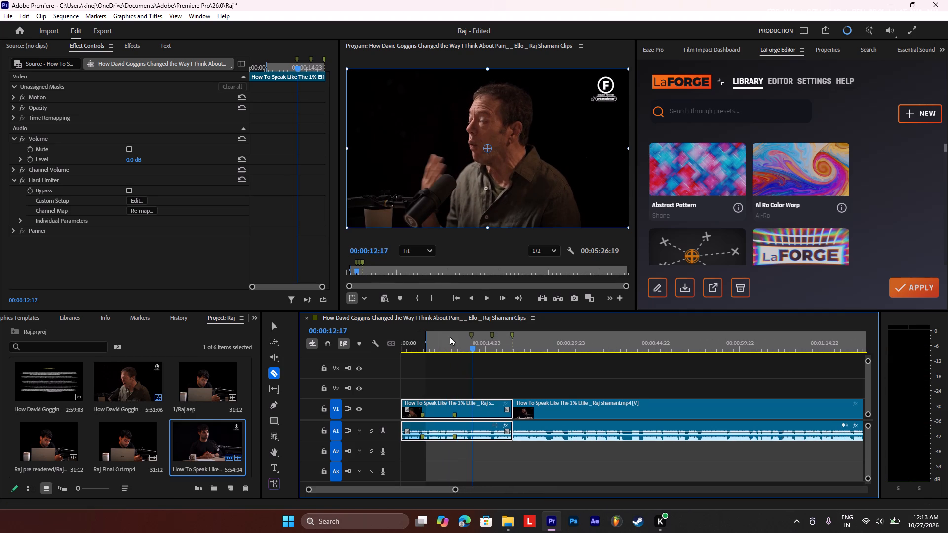
drag(472, 347, 425, 361)
click(426, 404)
Make a subsequence from the guest segment that starts at 00:00:04:11 on V1.
key(space)
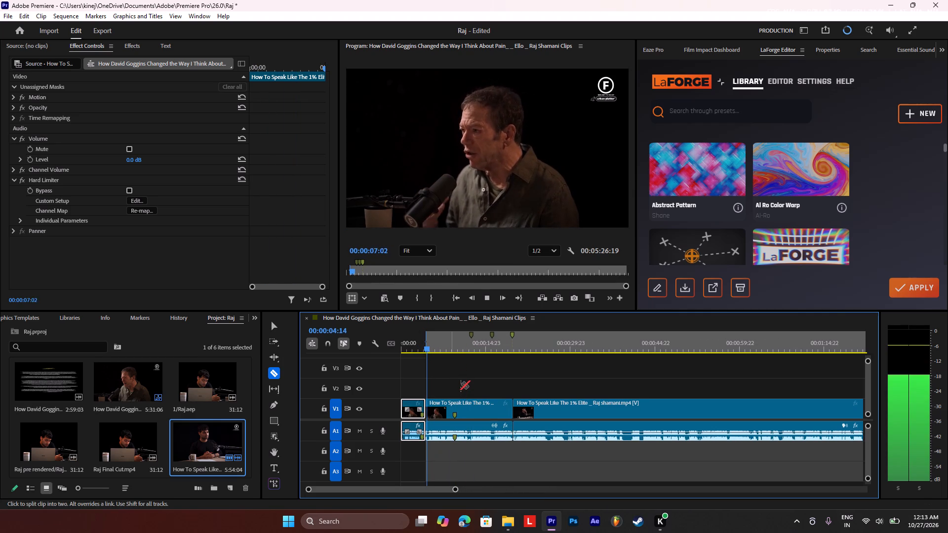
key(c)
key(v)
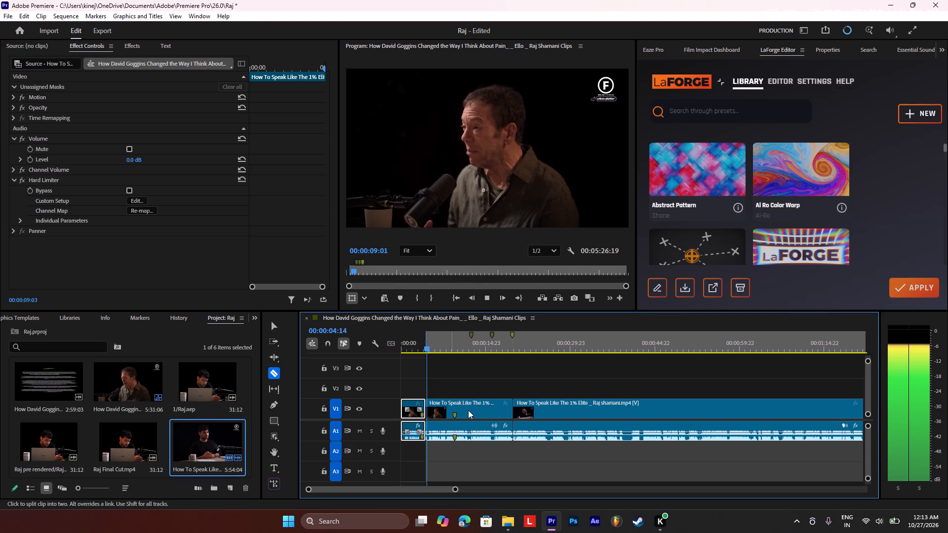
click(477, 407)
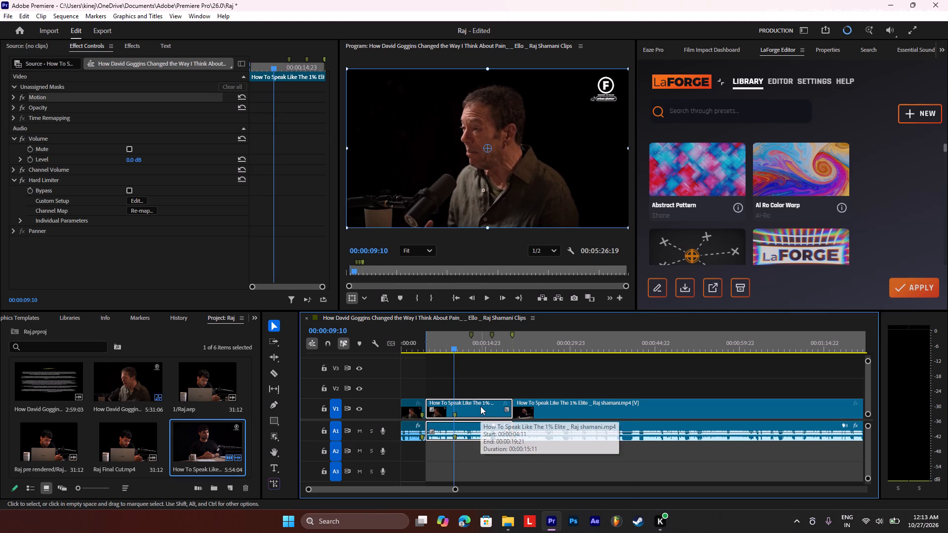
right_click(480, 406)
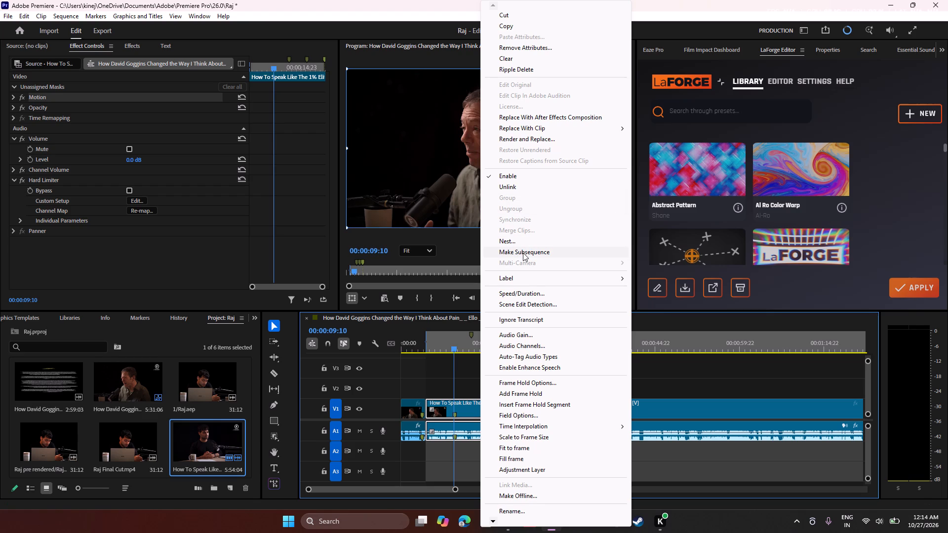
click(523, 253)
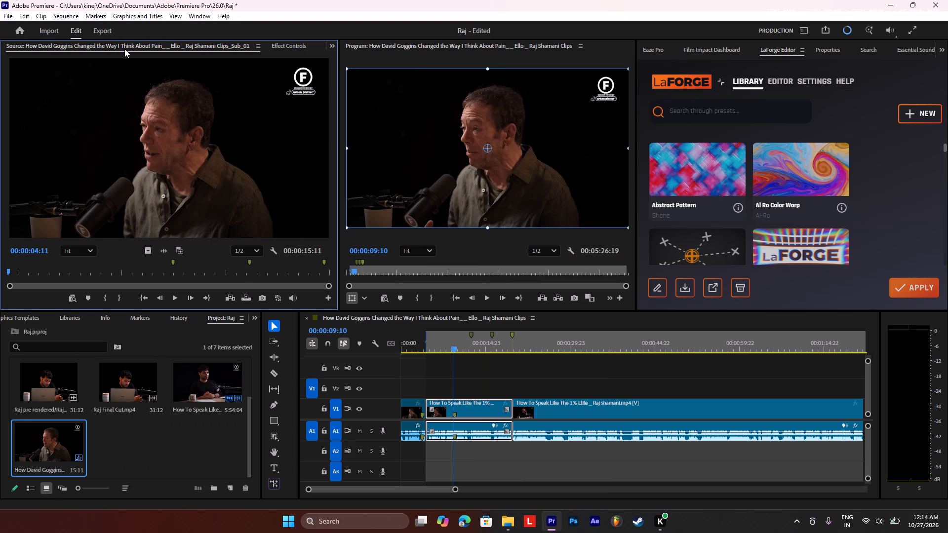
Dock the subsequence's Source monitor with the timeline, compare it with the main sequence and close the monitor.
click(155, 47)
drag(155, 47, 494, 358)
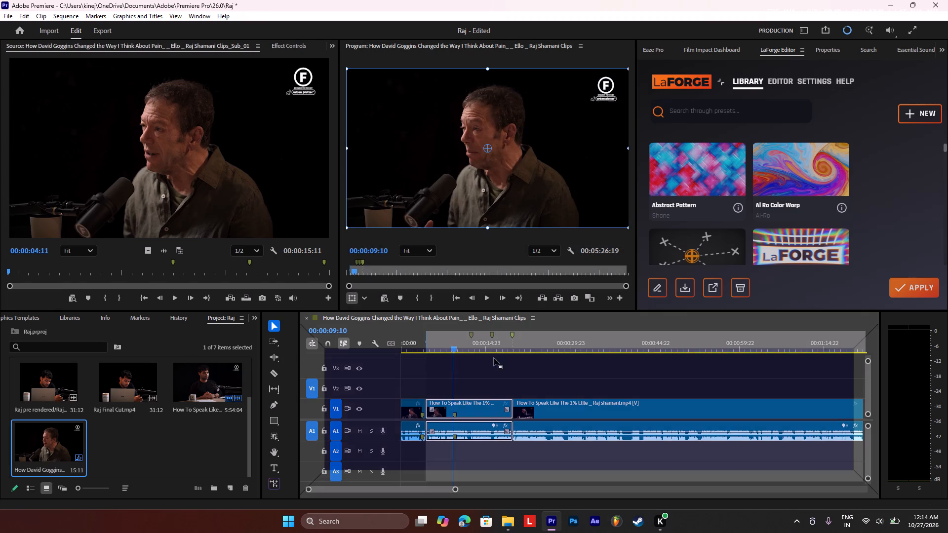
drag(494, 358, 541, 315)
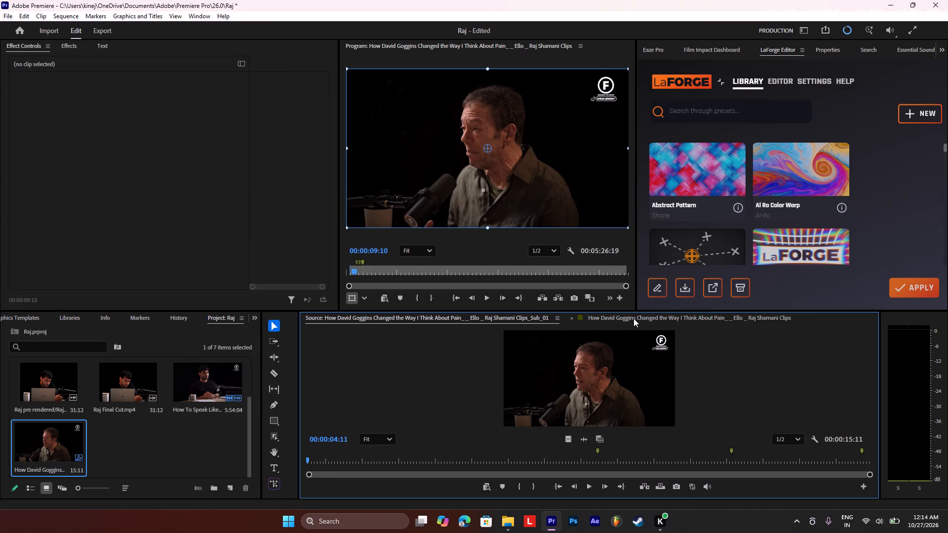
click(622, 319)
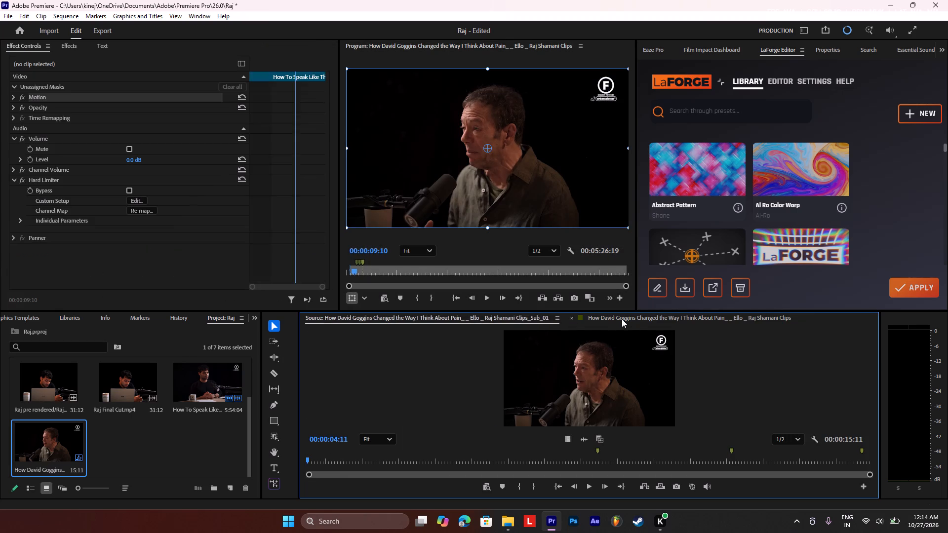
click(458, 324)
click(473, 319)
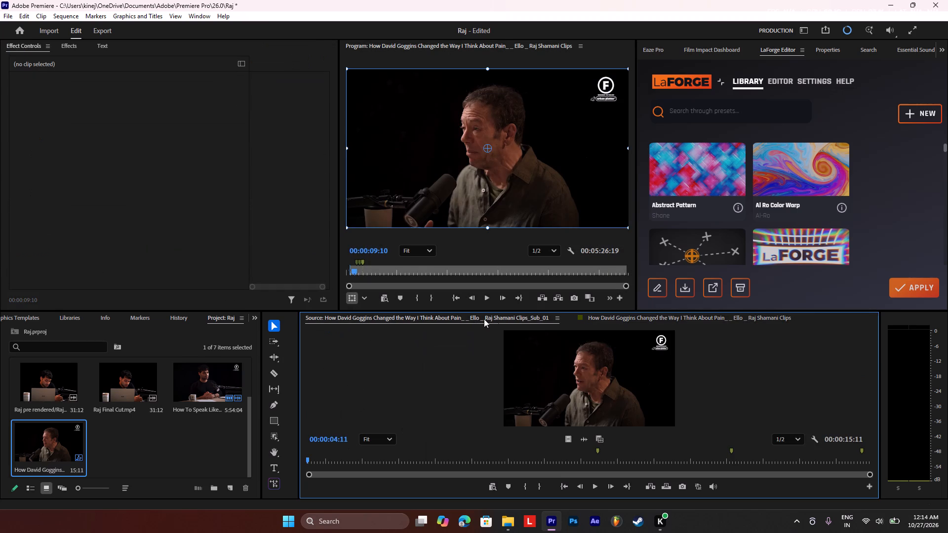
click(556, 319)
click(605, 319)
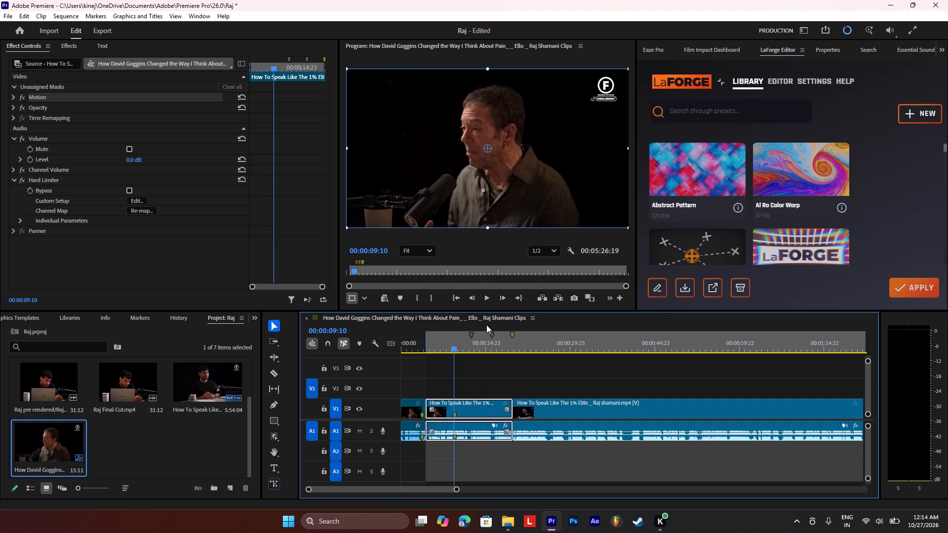
Make a subclip named "first clip" from the segment starting at 00:00:04:11 and preview it in the project bin.
right_click(474, 400)
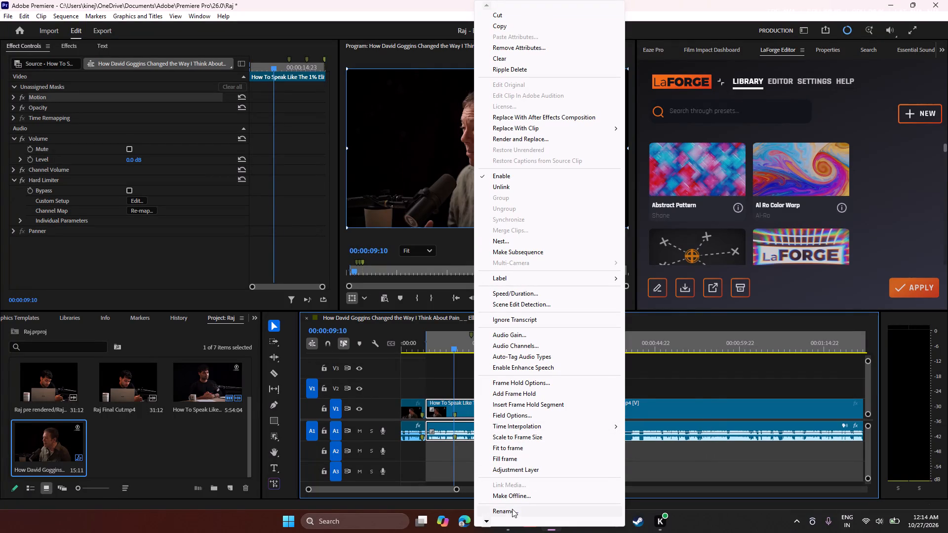
click(484, 523)
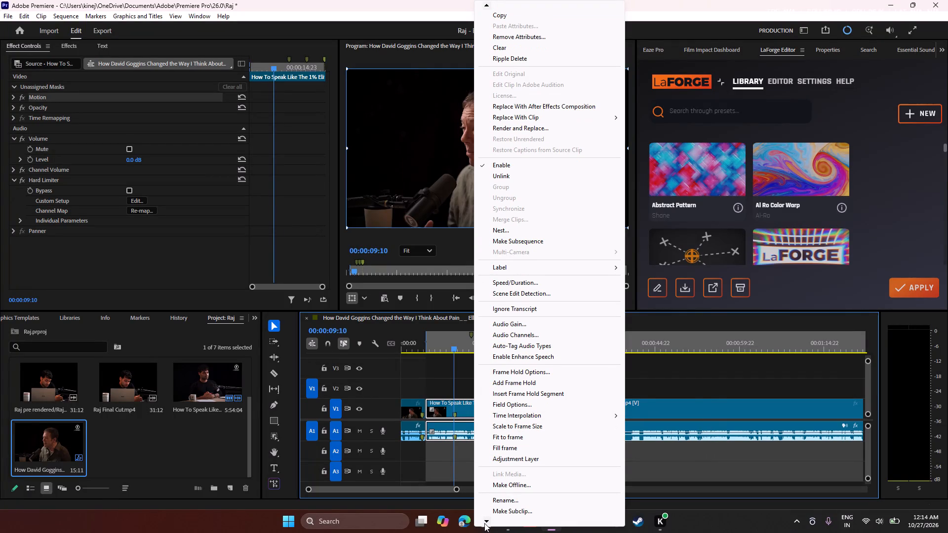
click(484, 523)
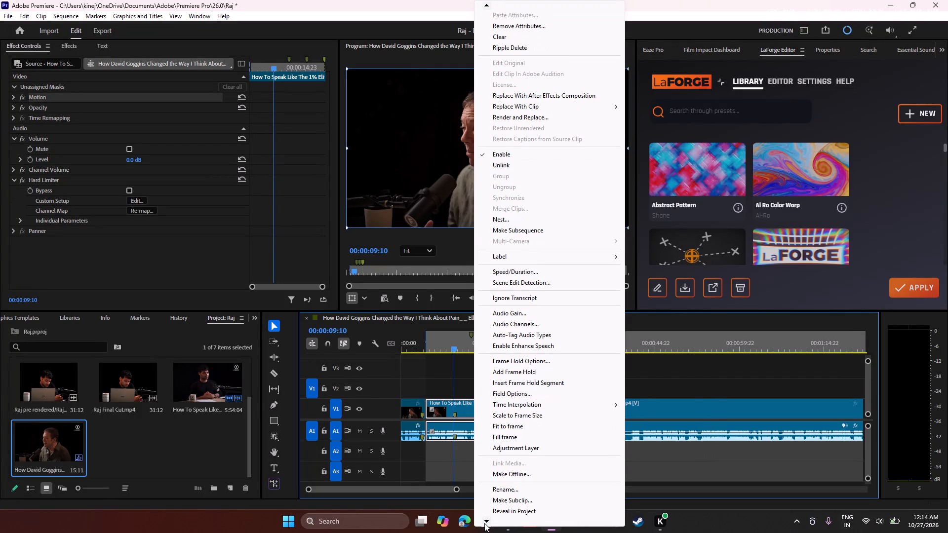
click(484, 523)
click(518, 490)
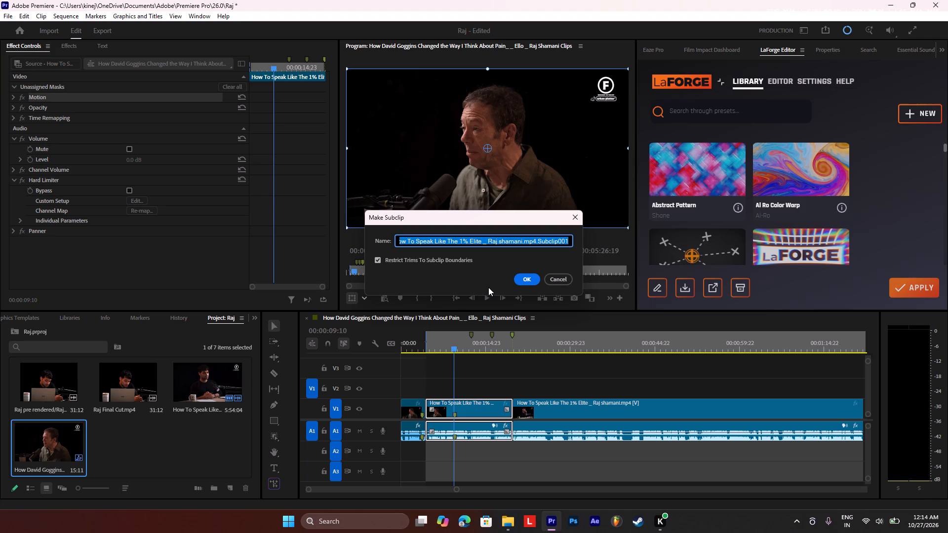
key(BackSpace)
text(first)
key(space)
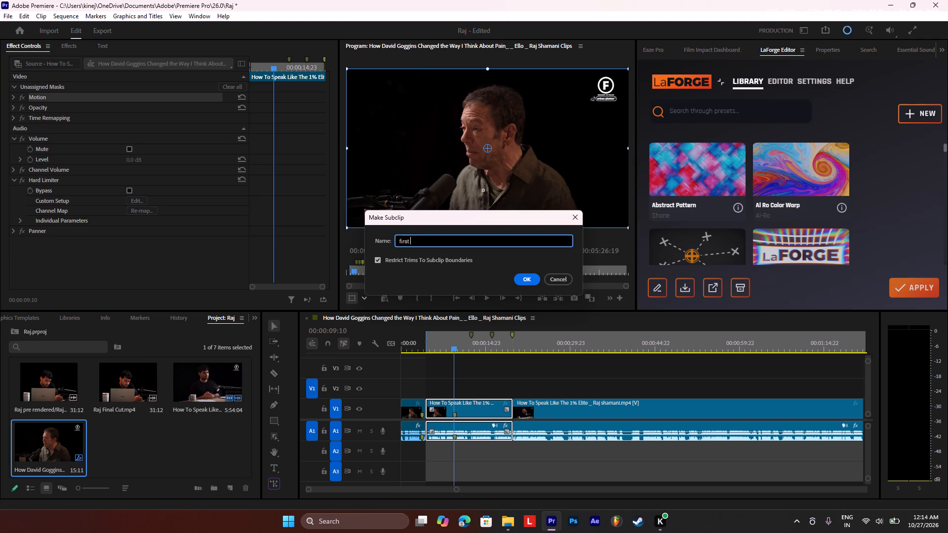
text(clip)
key(Return)
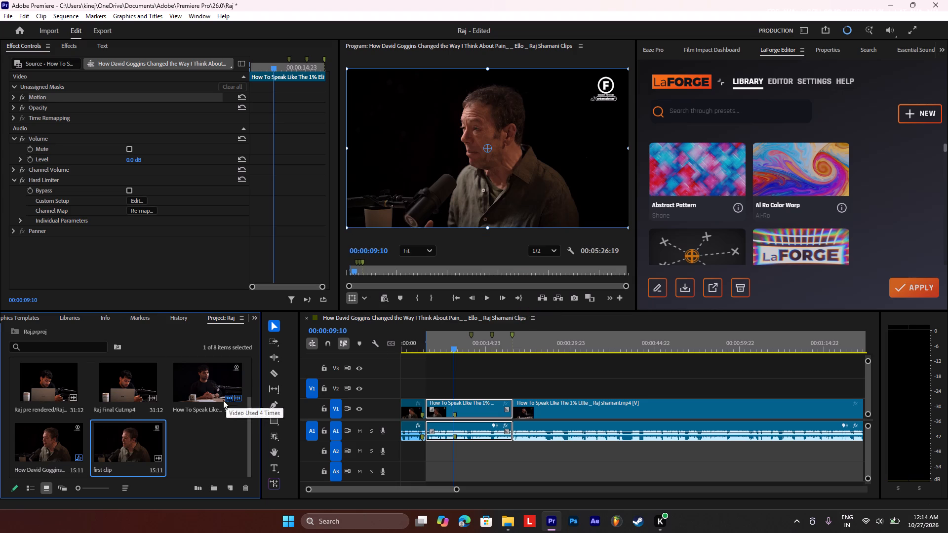
click(136, 441)
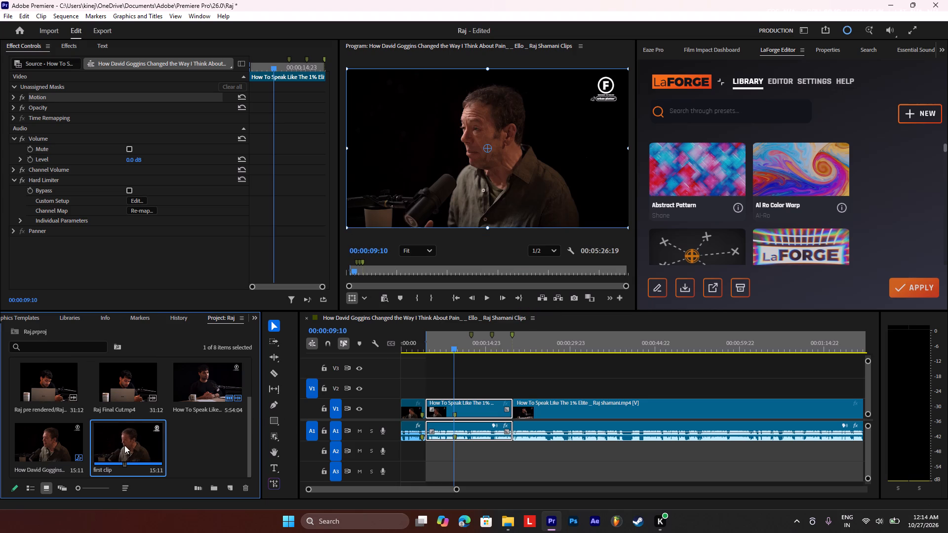
key(space)
key(space)
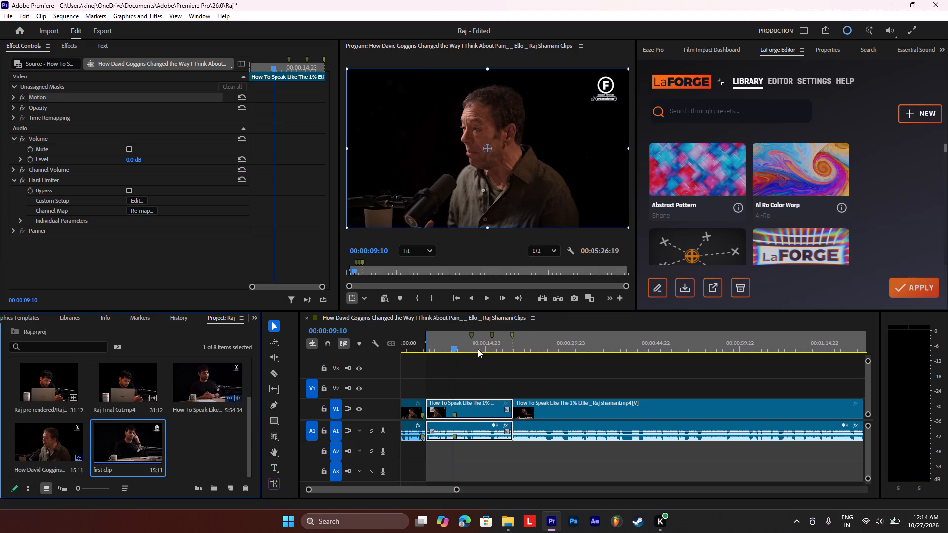
Play on from the third sequence marker to find the exact frame where the host's shot ends and the guest returns.
click(513, 343)
key(space)
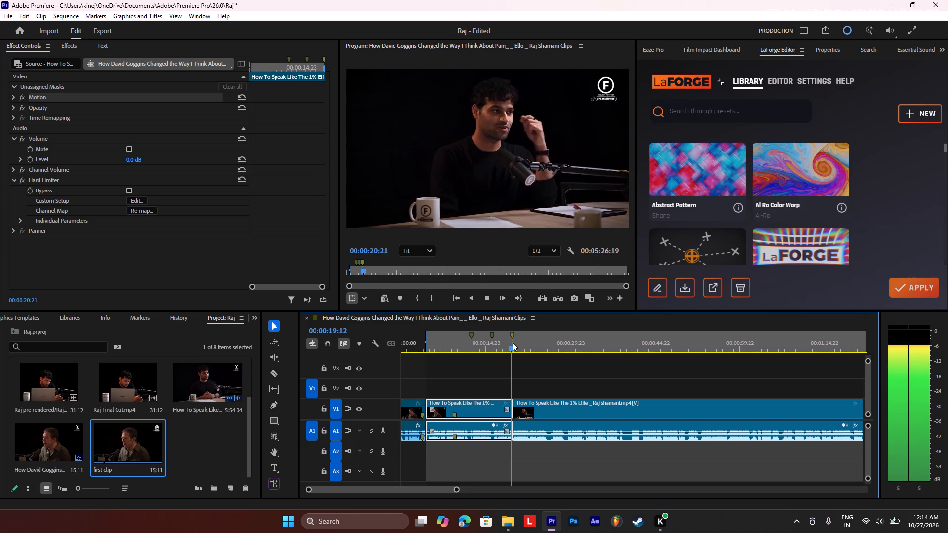
click(513, 343)
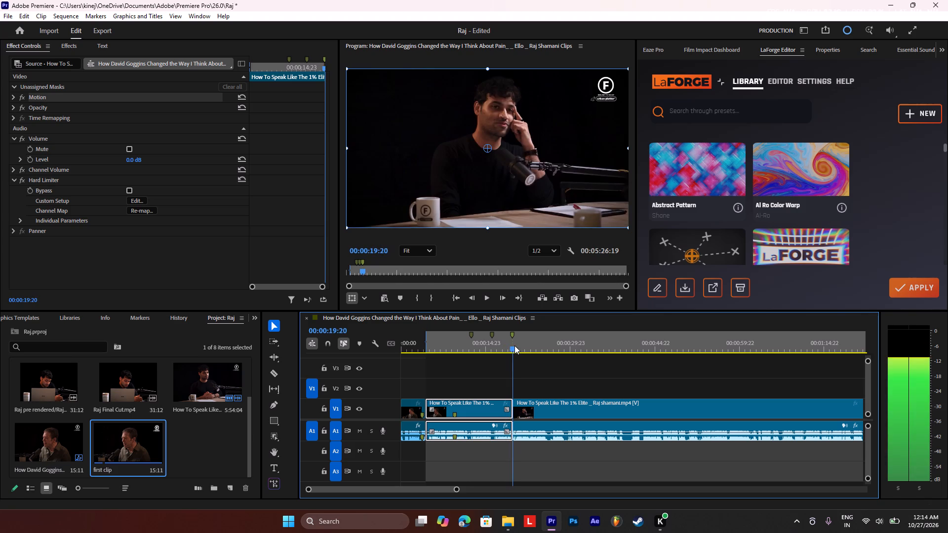
click(543, 406)
key(space)
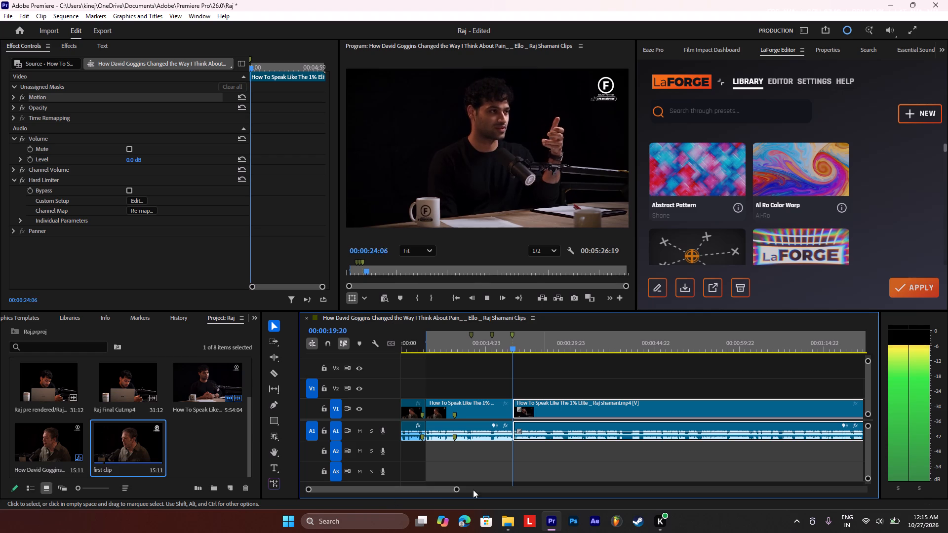
drag(456, 491, 505, 491)
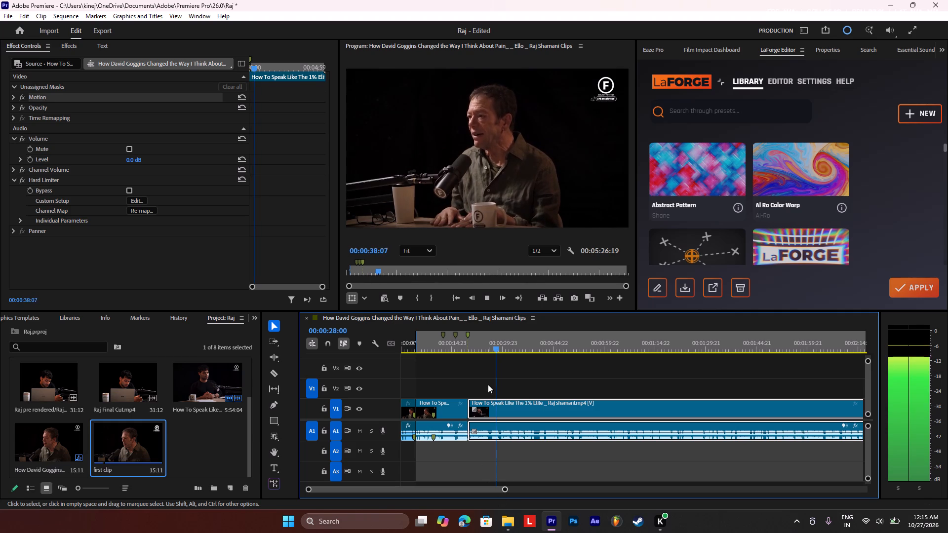
click(491, 346)
key(space)
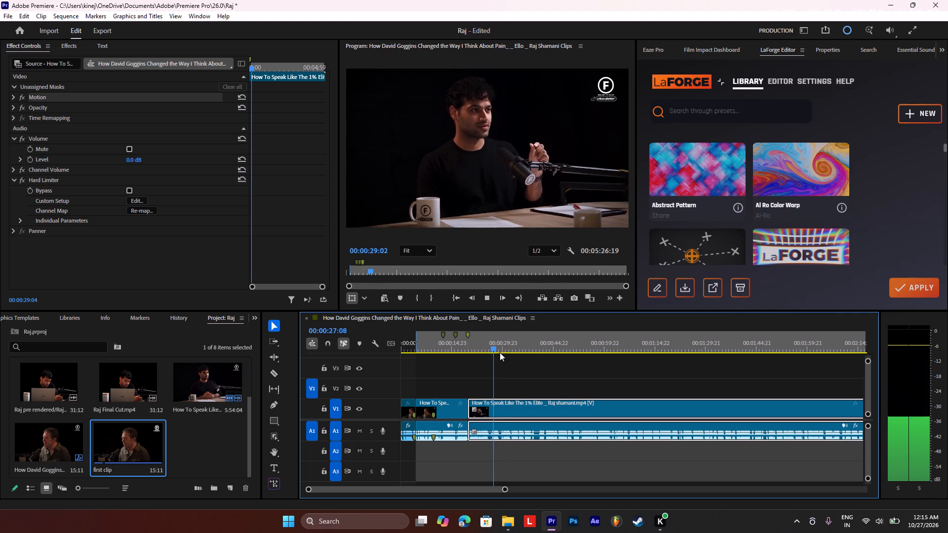
click(506, 347)
key(space)
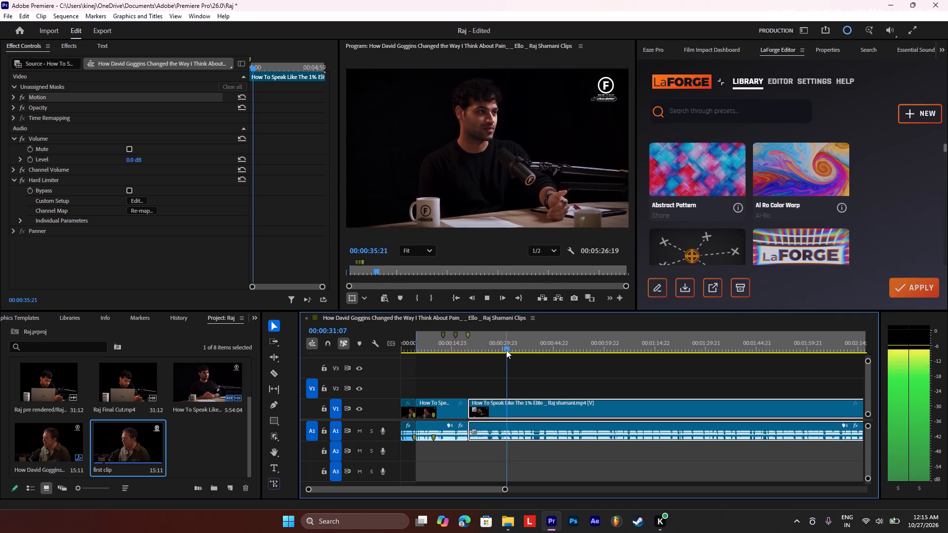
key(space)
key(space)
key(space)
key(Left)
key(Left)
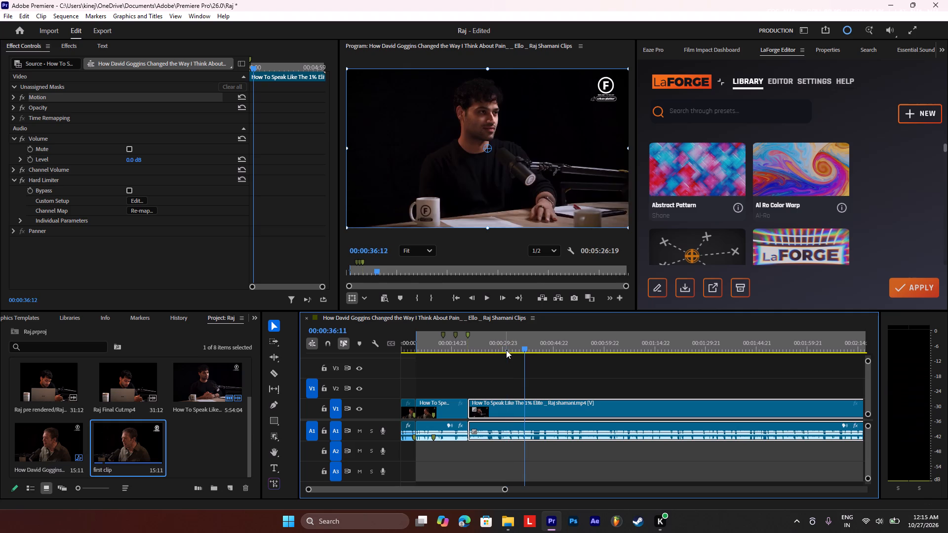
key(Right)
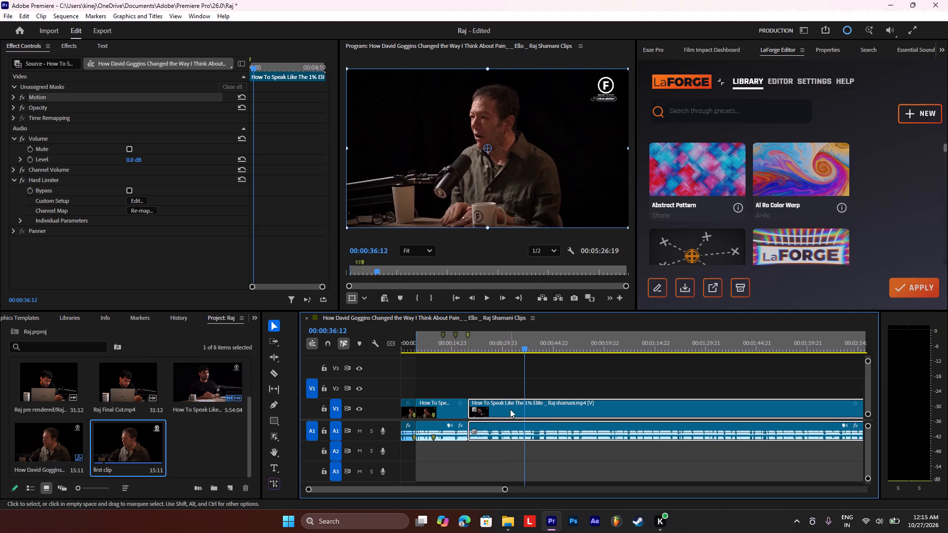
Split the interview clip at 00:00:36:12 and delete the host segment before it, including its audio.
key(c)
click(523, 408)
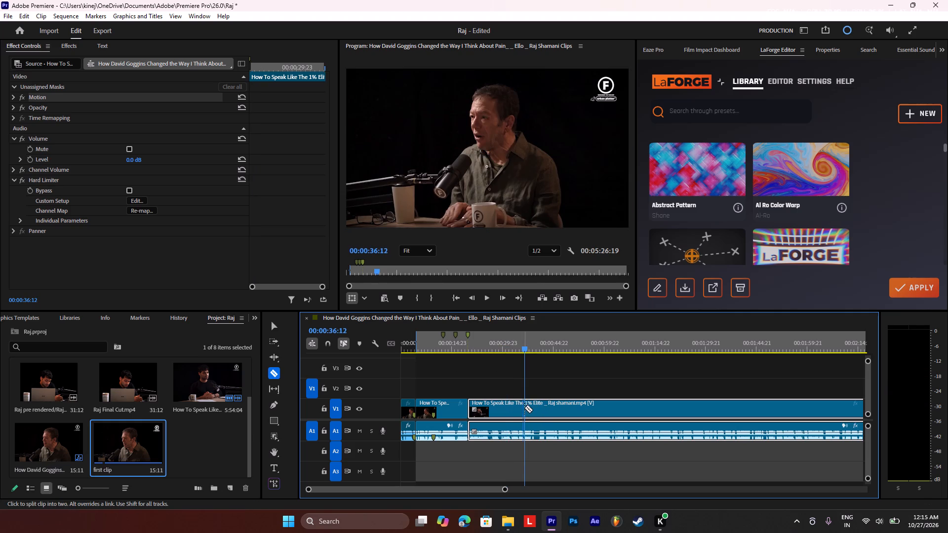
key(v)
click(501, 408)
key(BackSpace)
Play the guest's footage onward from 00:00:36:12.
key(space)
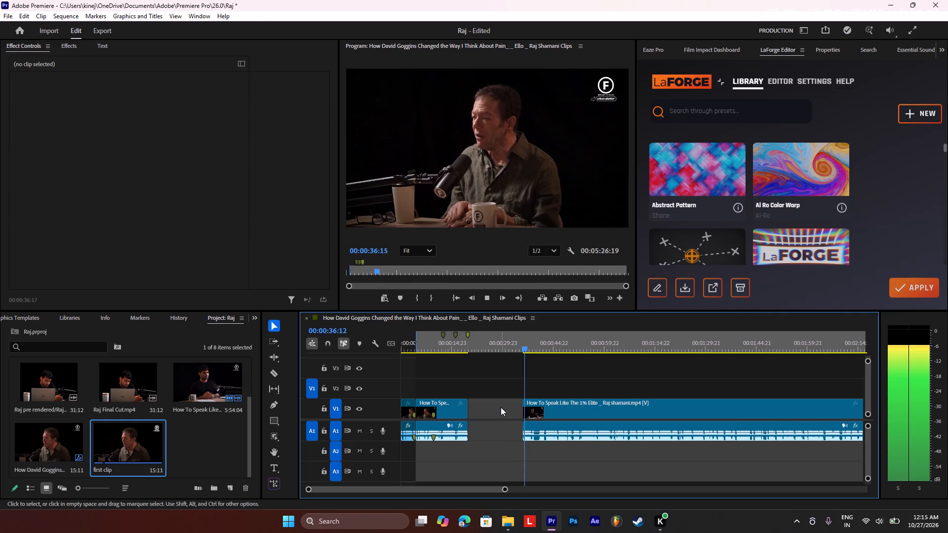
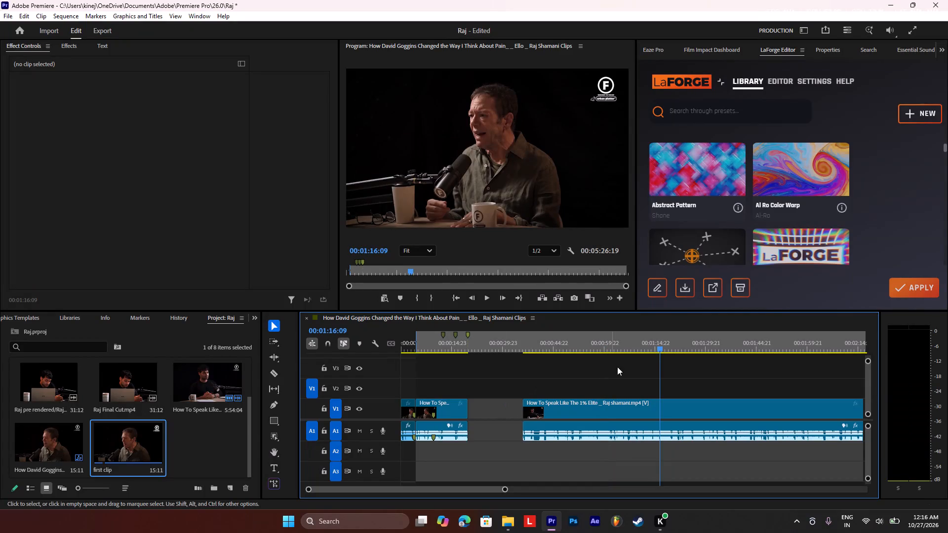
Replay the guest's footage around 00:01:14 and split the interview clip at 00:01:15:23.
drag(658, 347, 652, 350)
key(space)
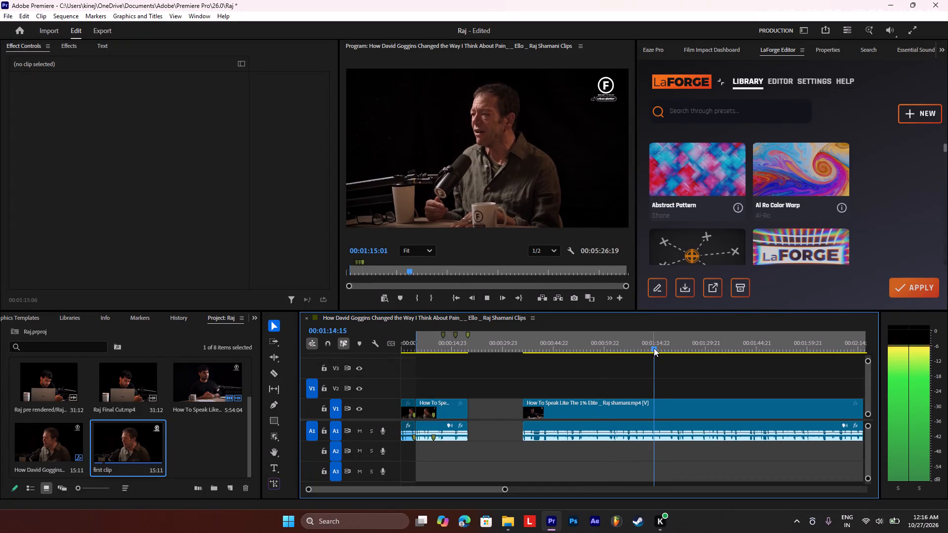
key(space)
drag(508, 489, 513, 489)
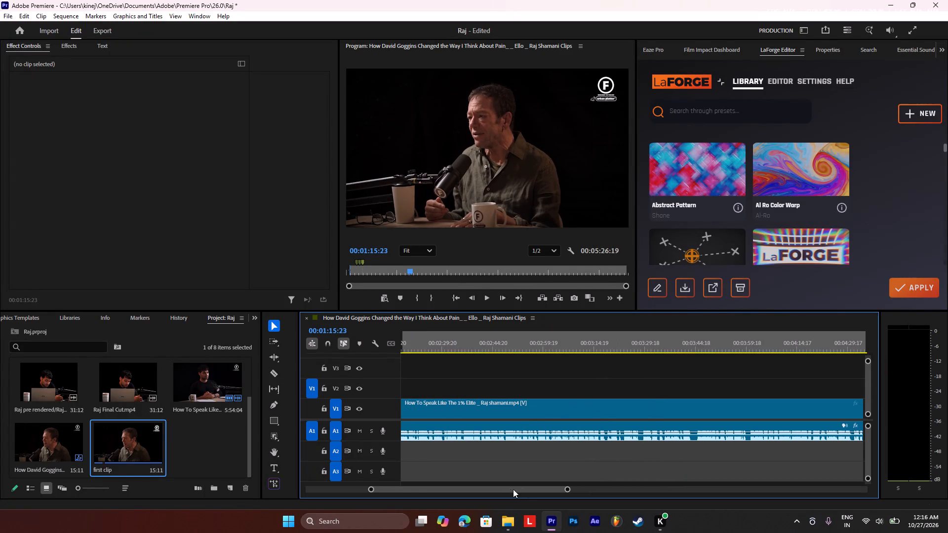
drag(513, 489, 525, 489)
drag(568, 489, 534, 496)
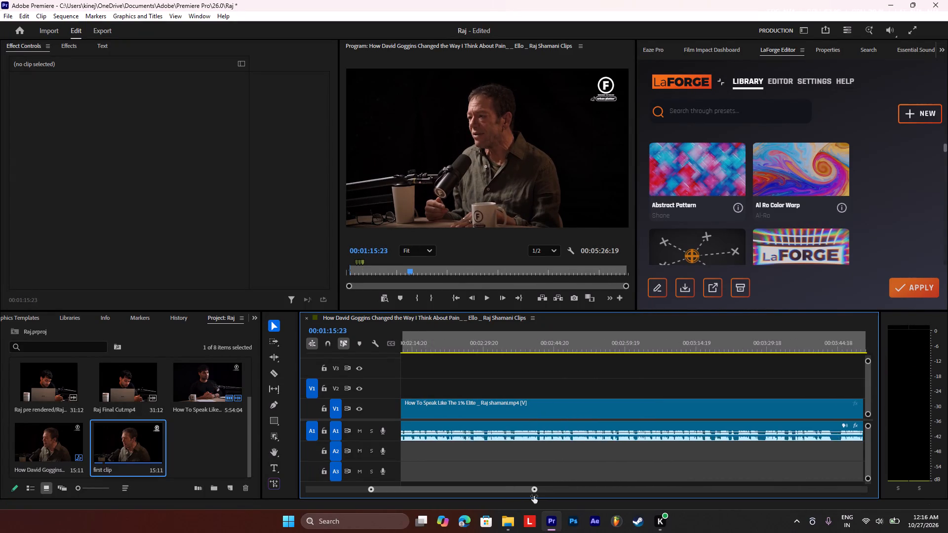
drag(534, 496, 484, 494)
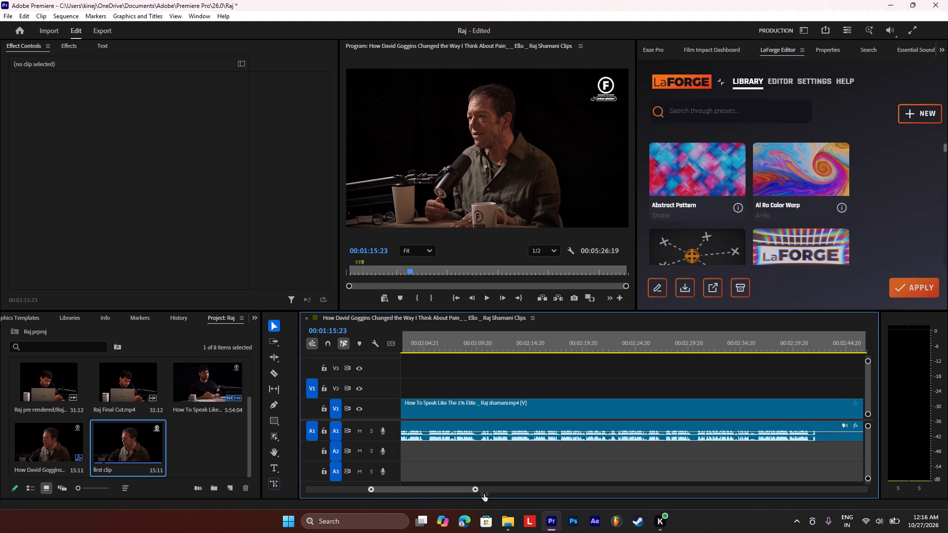
drag(484, 494, 658, 492)
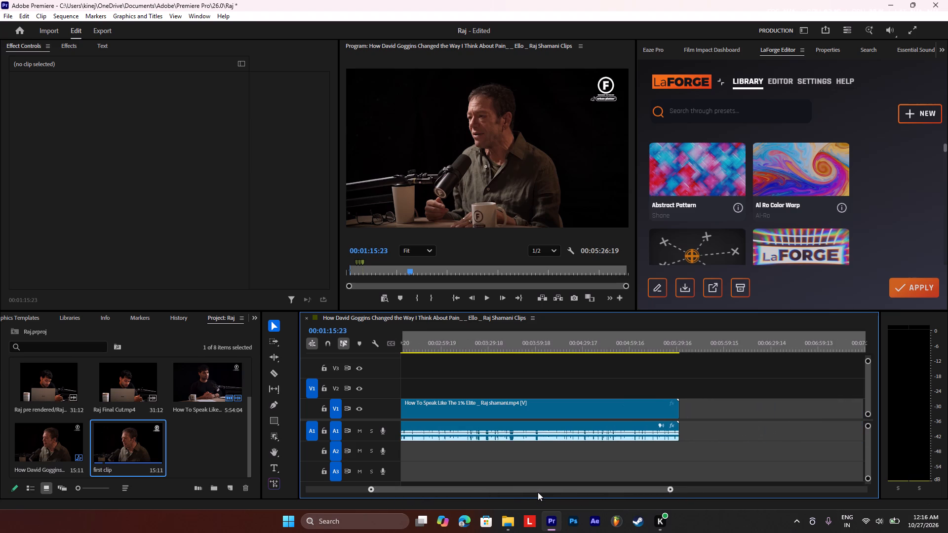
drag(536, 493, 516, 493)
drag(524, 490, 450, 491)
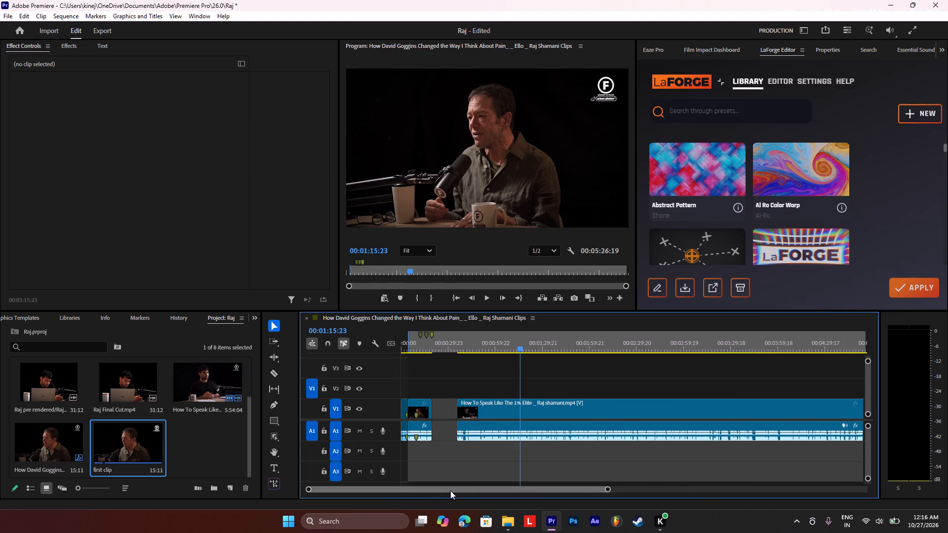
key(c)
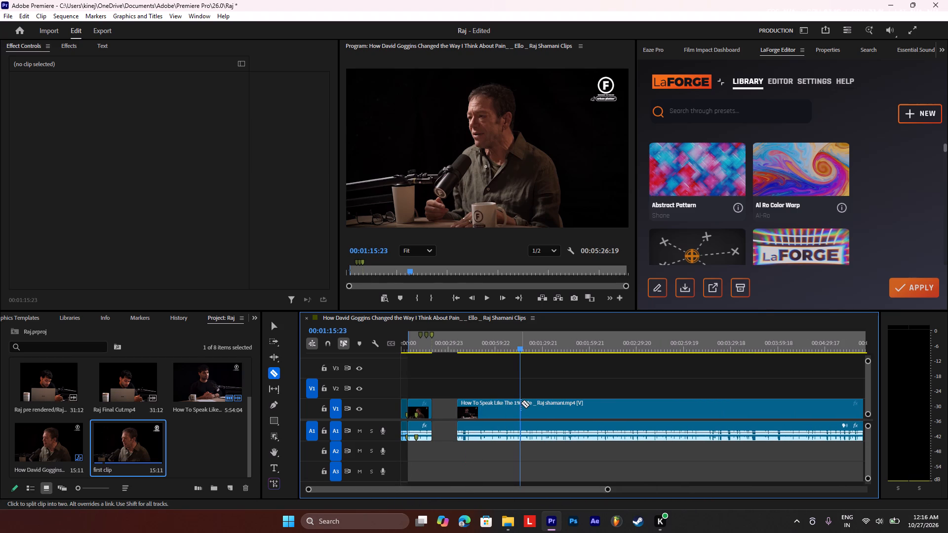
click(520, 404)
Play across the cut at 00:01:15:23 and on through the host-and-guest footage to review what follows.
key(space)
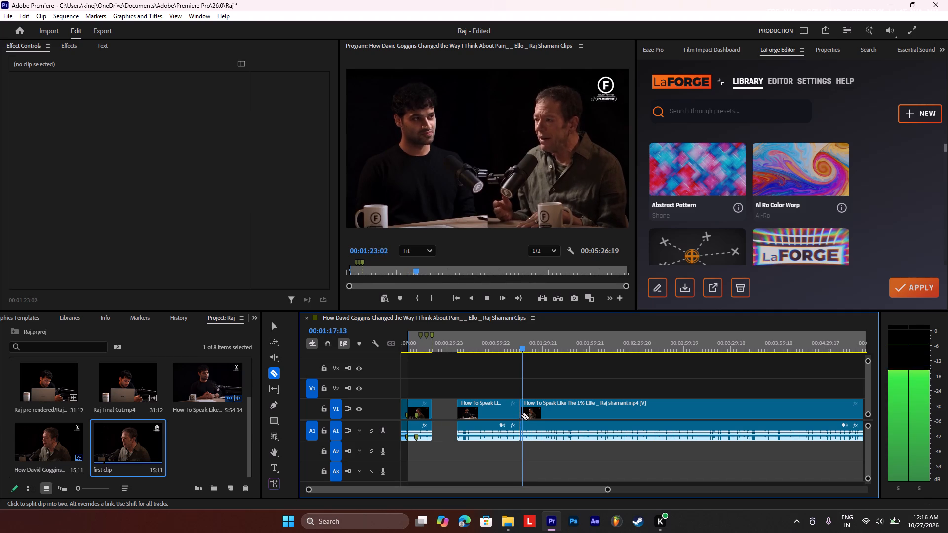
key(space)
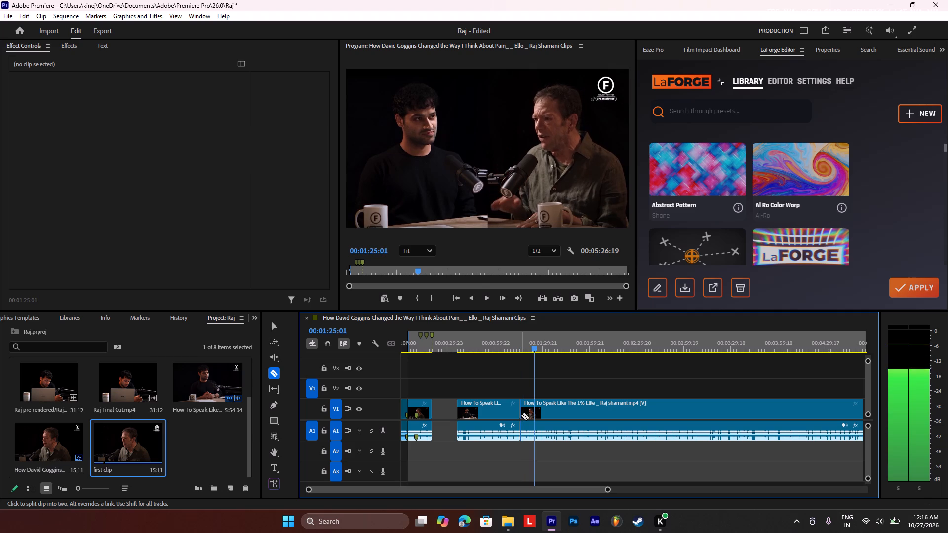
key(space)
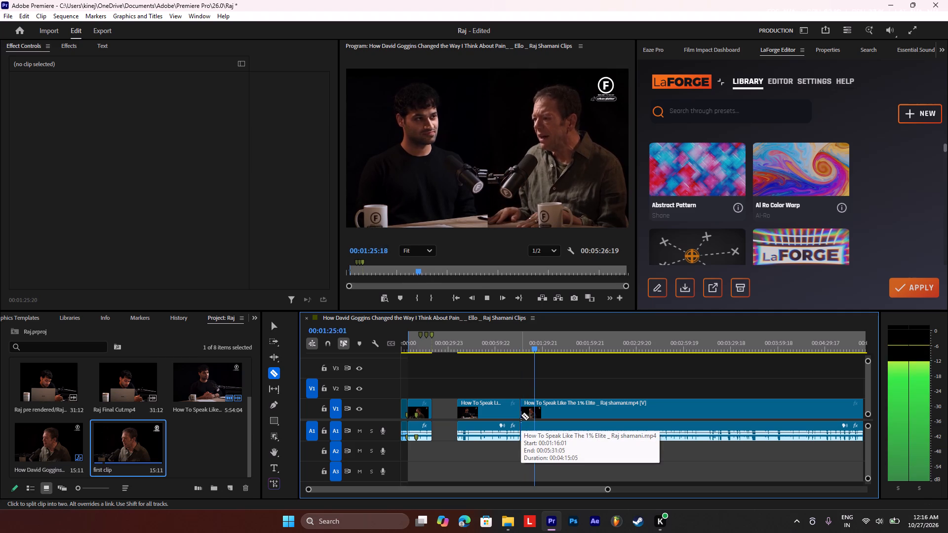
click(510, 344)
key(space)
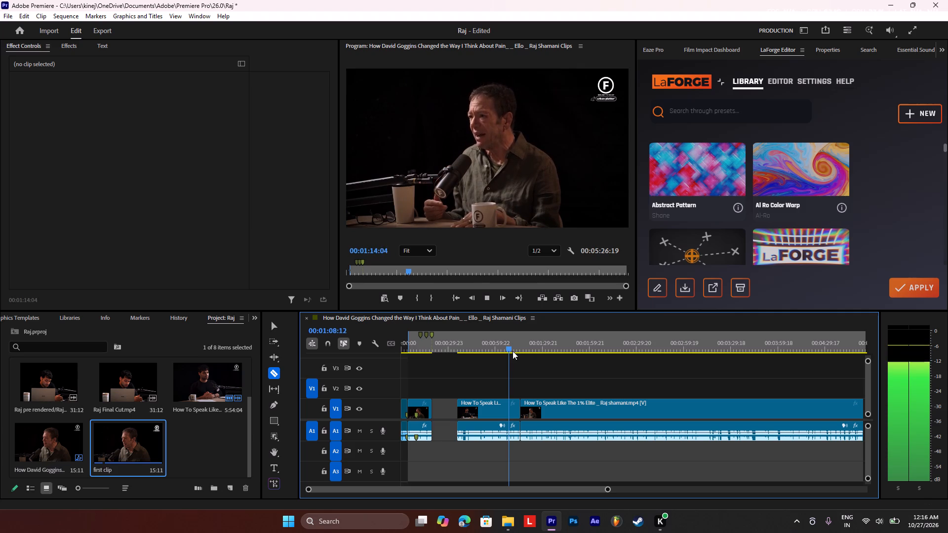
key(space)
key(space)
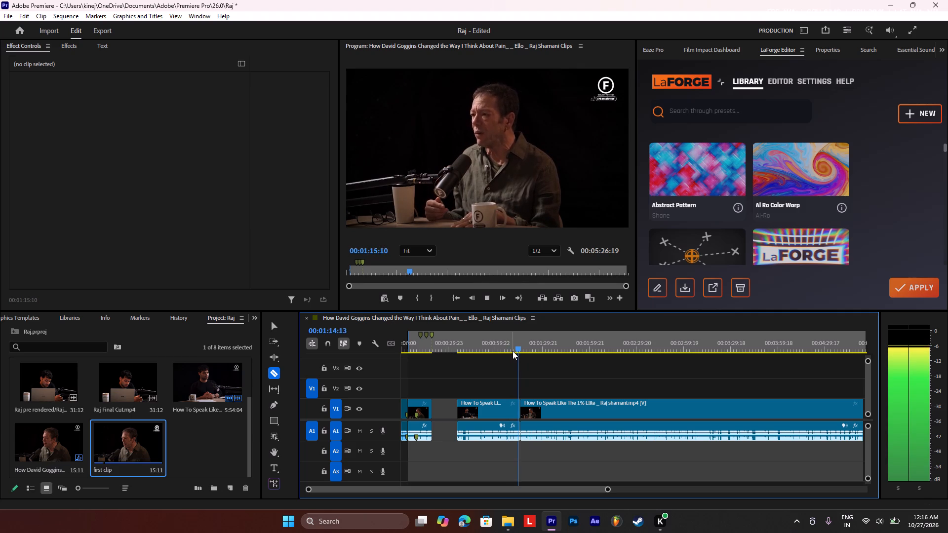
key(space)
key(space)
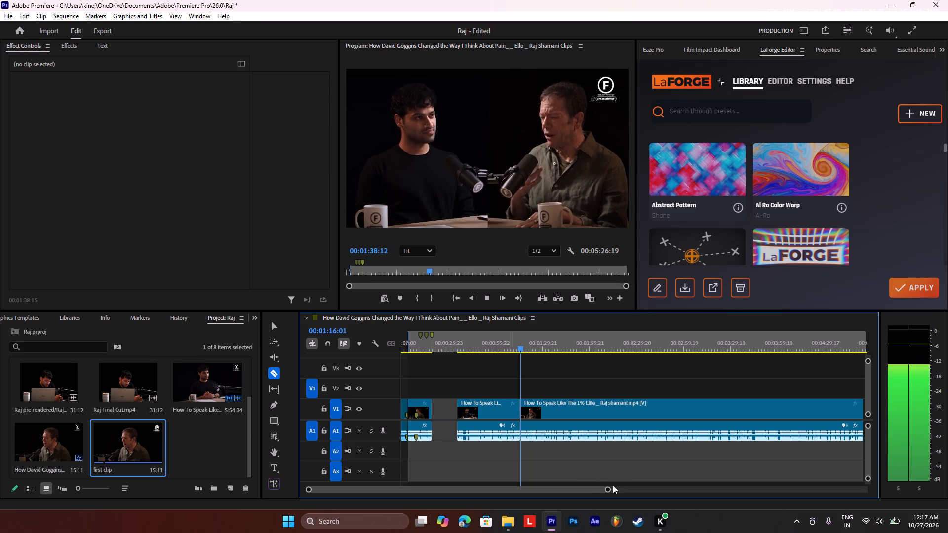
drag(609, 490, 639, 489)
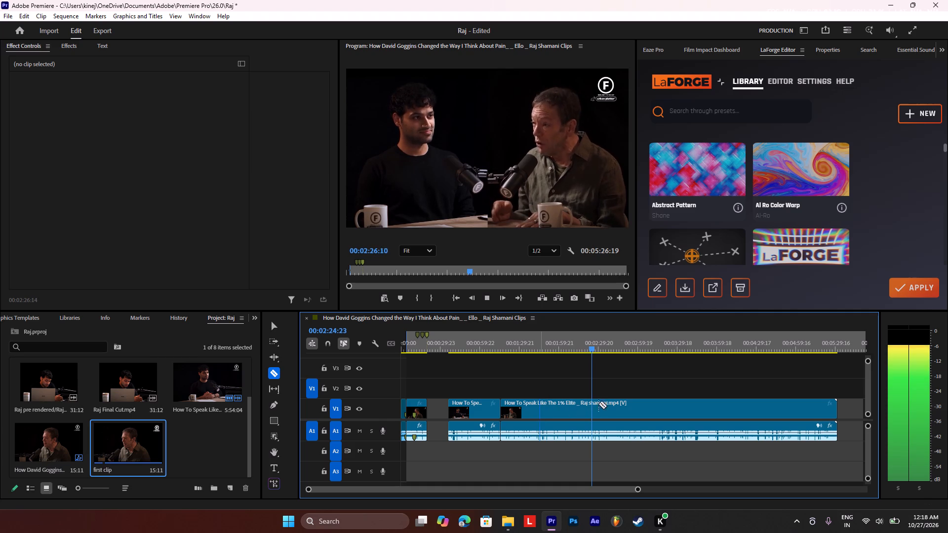
Skip and replay between about 00:02:23 and 00:03:18 to find the exact point where the next guest segment should begin.
click(591, 349)
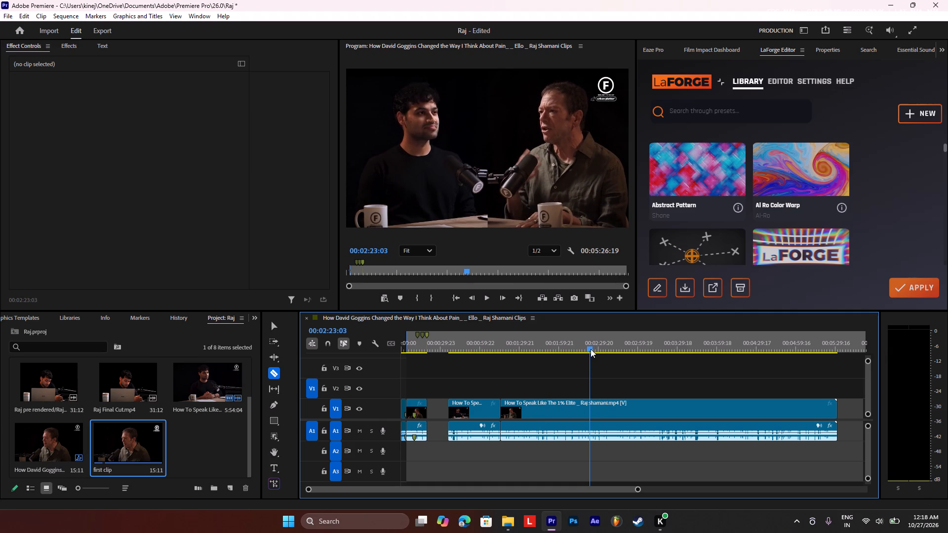
drag(601, 349, 622, 349)
key(space)
click(664, 347)
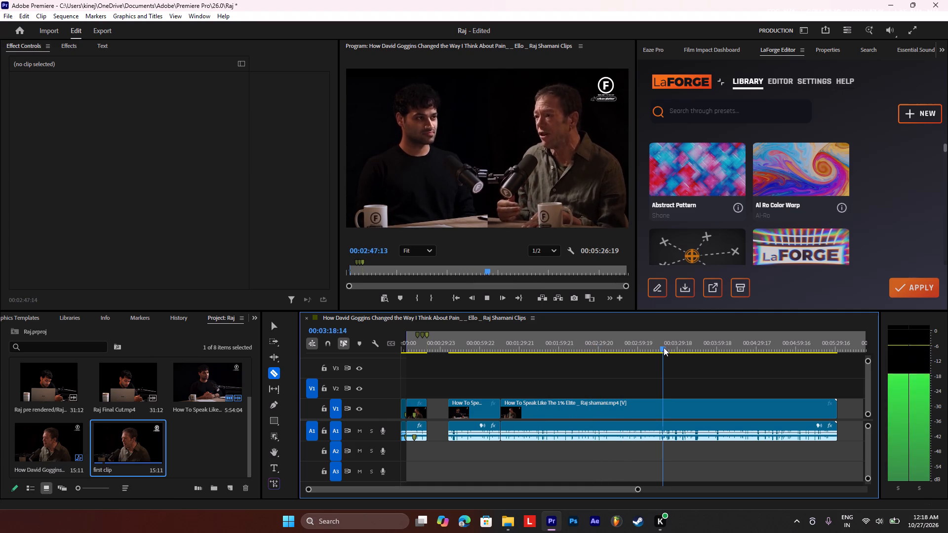
key(space)
click(626, 347)
key(space)
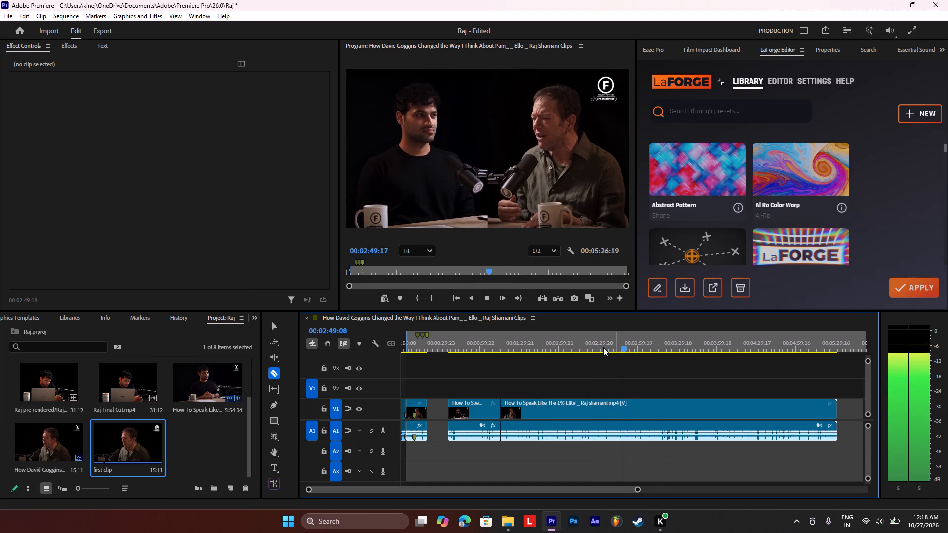
click(603, 347)
key(space)
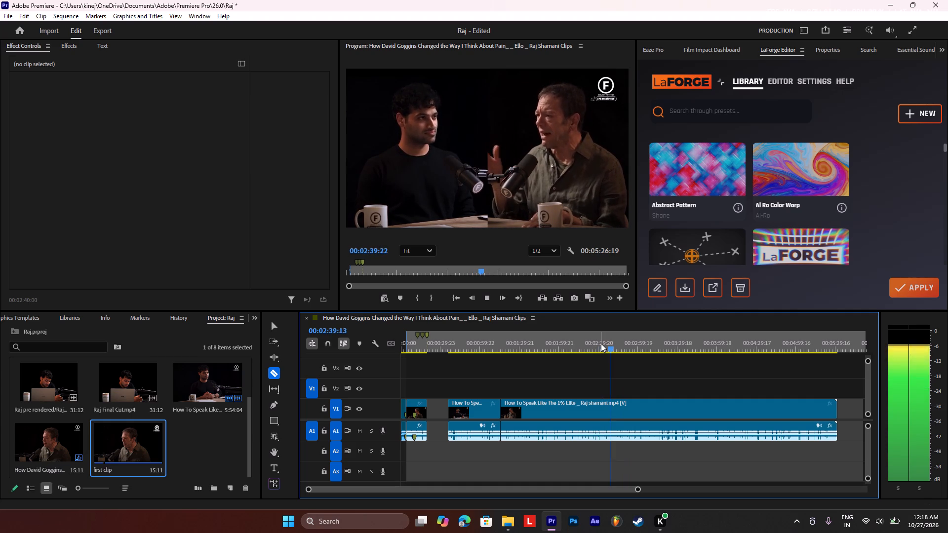
click(601, 343)
key(space)
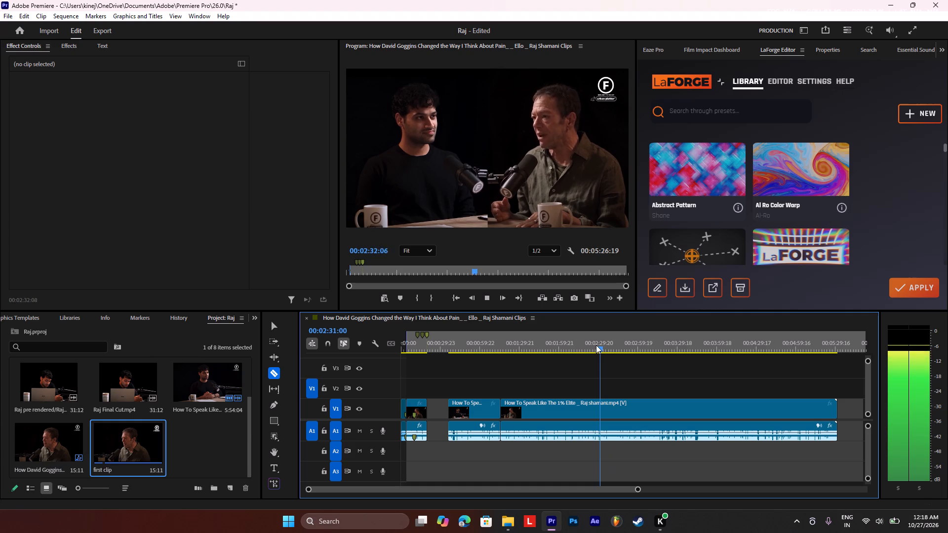
key(space)
key(space)
key(space)
key(space)
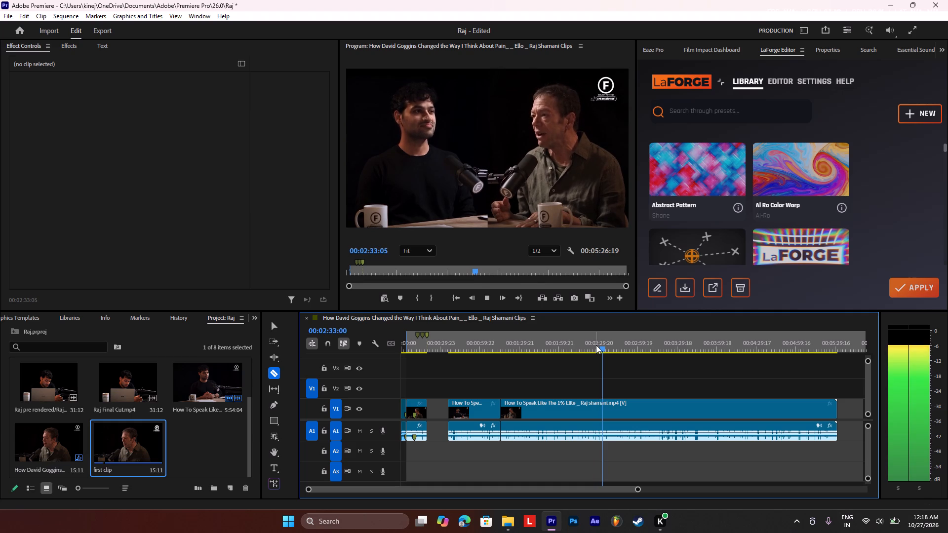
key(space)
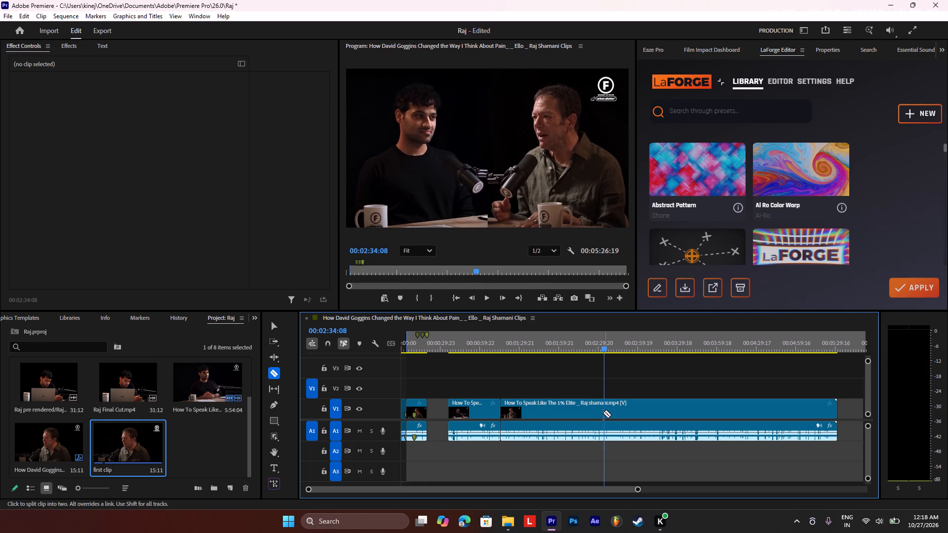
Split the interview clip at 00:02:34:08 and delete the segment between 00:01:15:23 and that cut, including its audio.
key(c)
click(604, 409)
key(space)
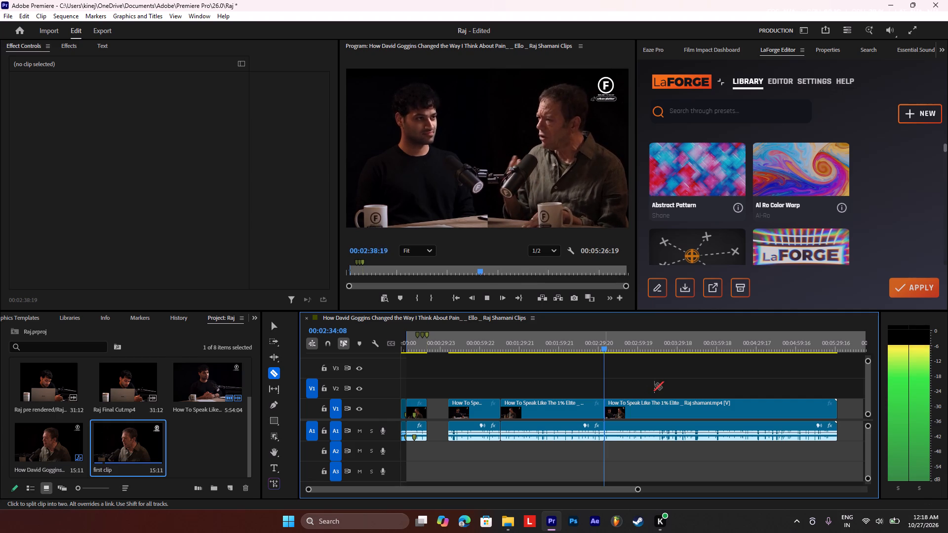
key(v)
drag(534, 389, 553, 428)
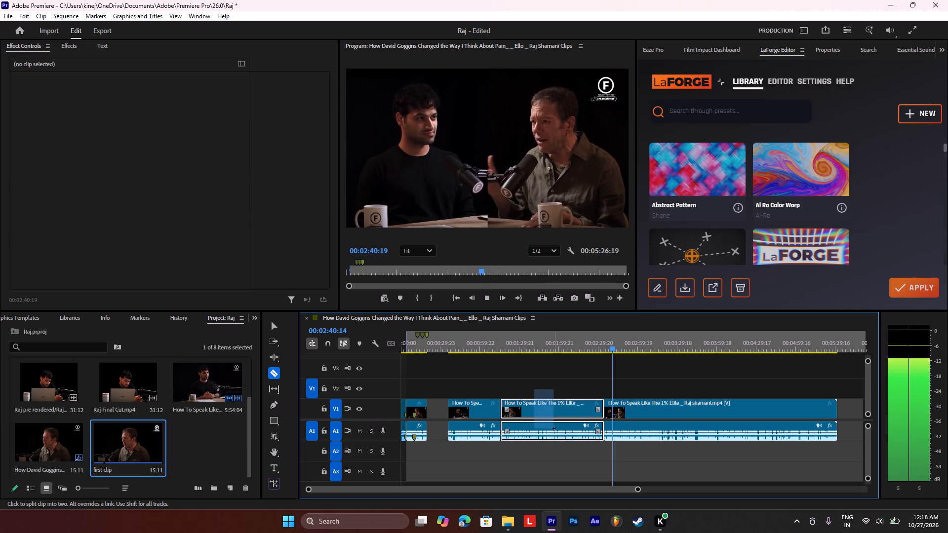
key(BackSpace)
Play through the footage after 00:02:40 and split the interview clip at 00:02:55:04, where the side-by-side shot ends.
key(space)
text(n)
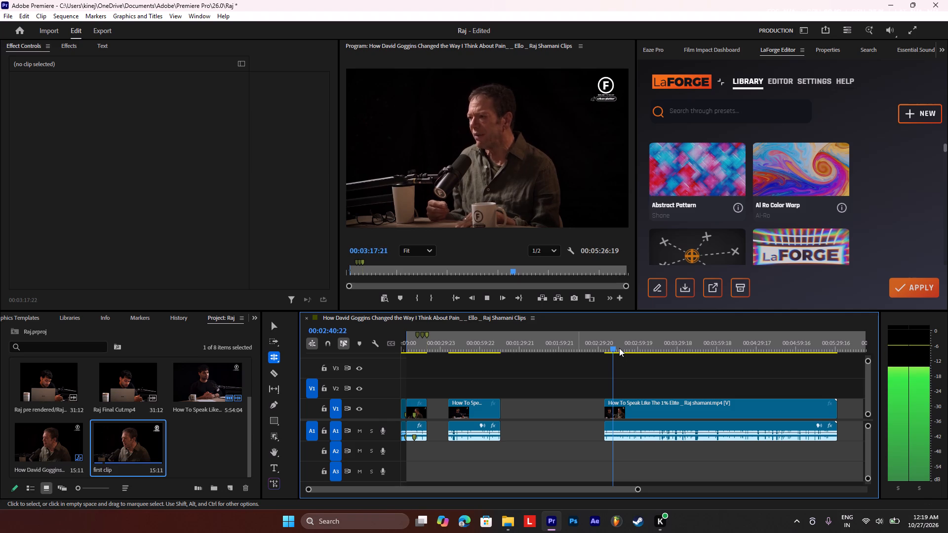
click(608, 348)
key(space)
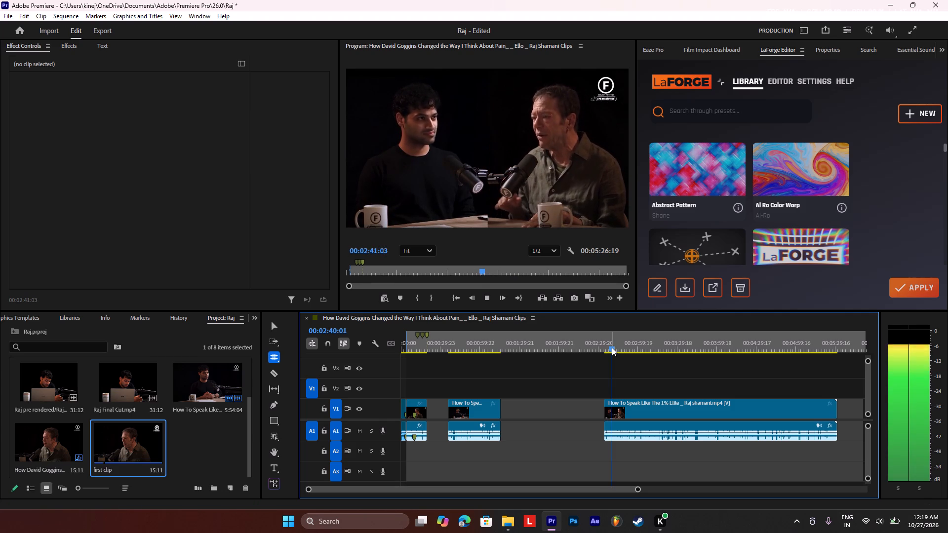
key(c)
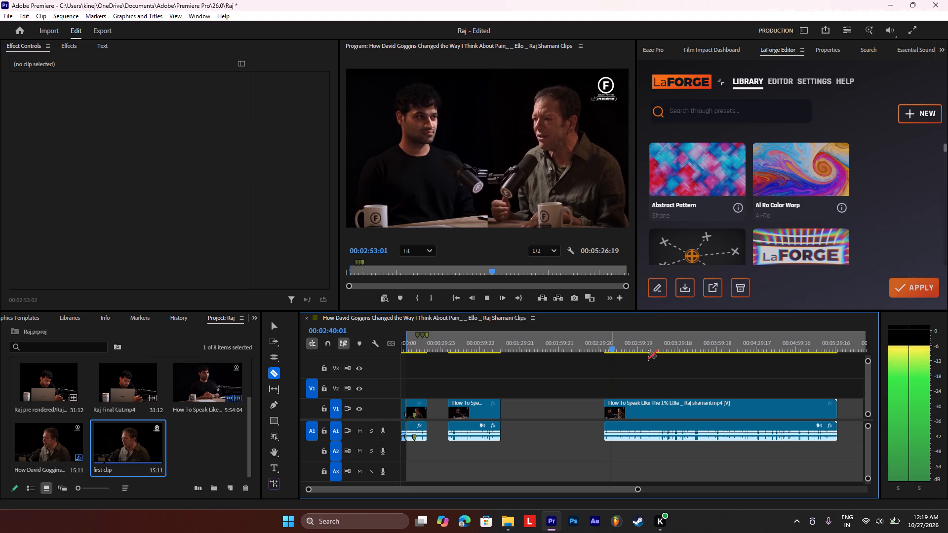
key(space)
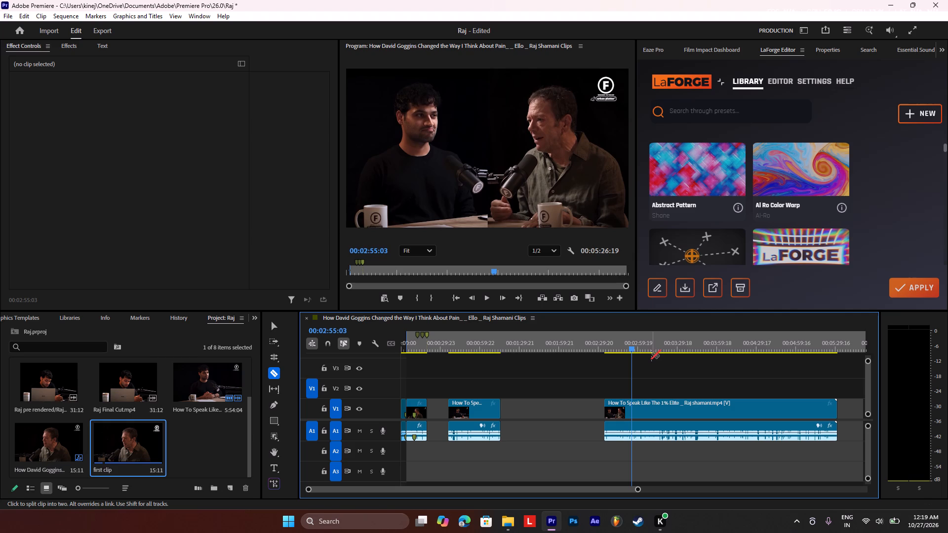
key(space)
key(space)
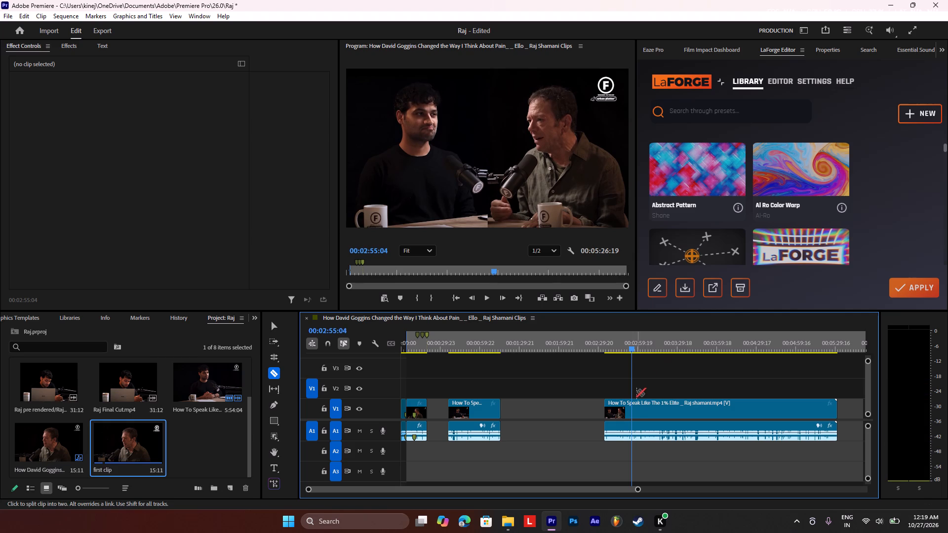
click(632, 407)
Play and skip through the footage after 00:02:55:04 to find where the host's shot cuts back to the guest.
key(space)
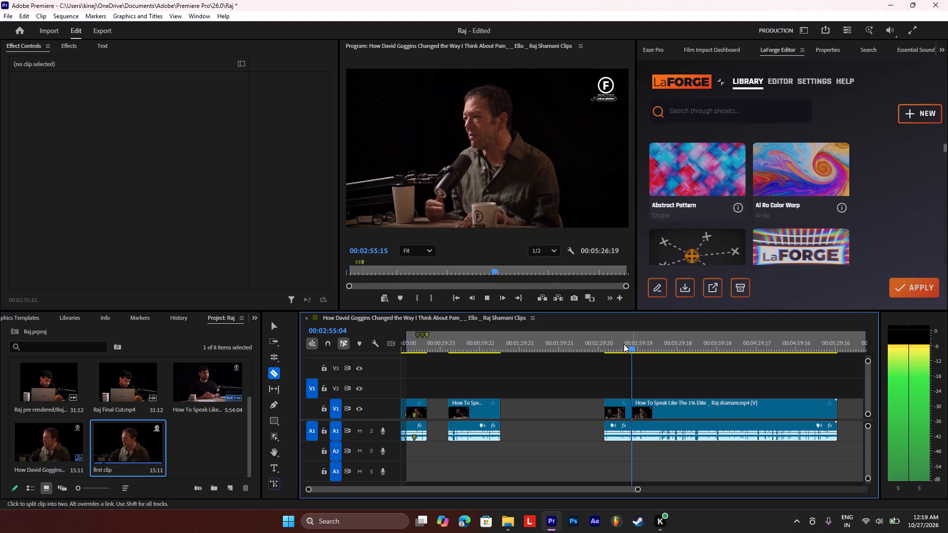
drag(636, 346, 642, 349)
key(space)
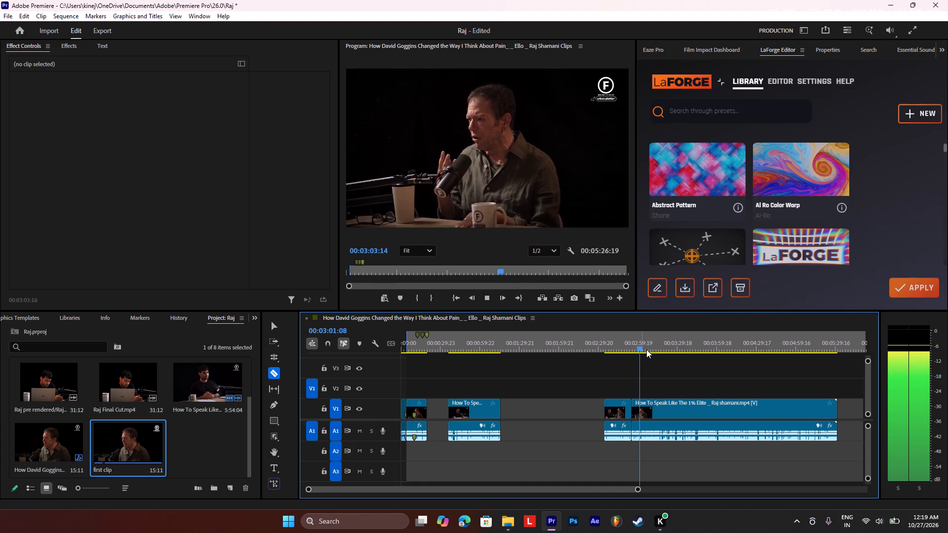
click(648, 349)
key(space)
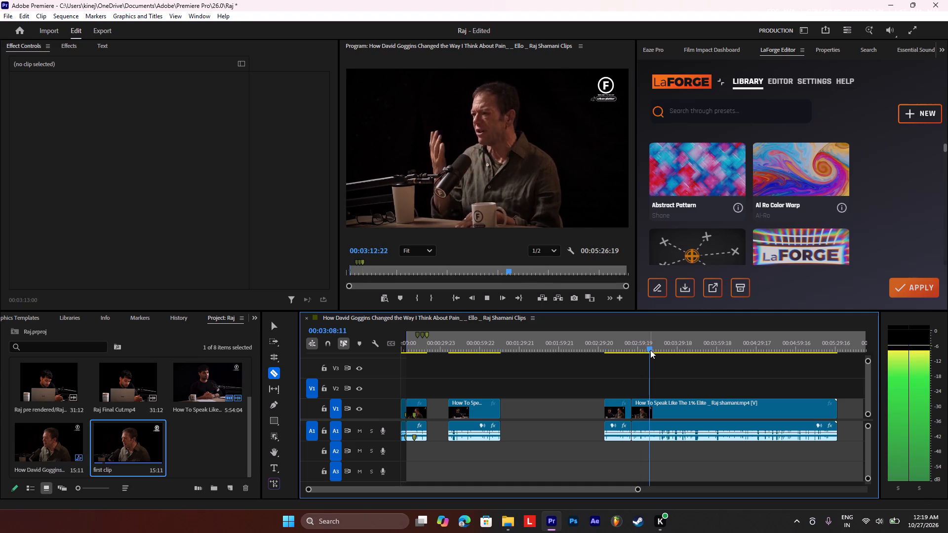
click(663, 346)
key(space)
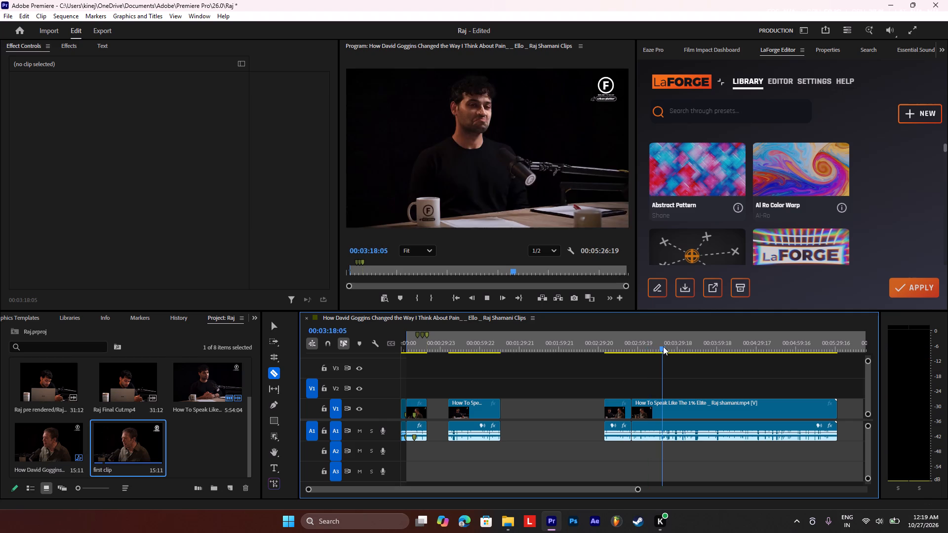
click(675, 346)
key(space)
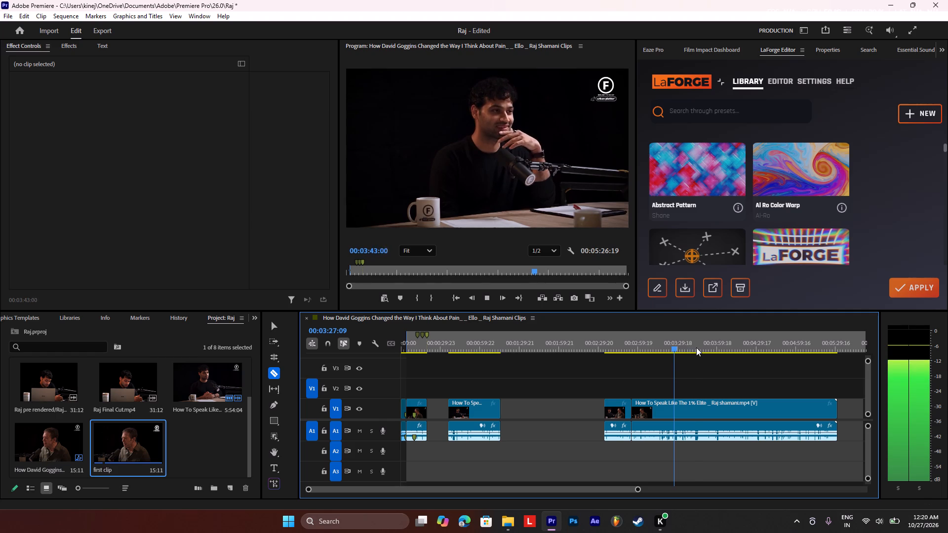
key(space)
key(space)
key(space)
key(space)
key(space)
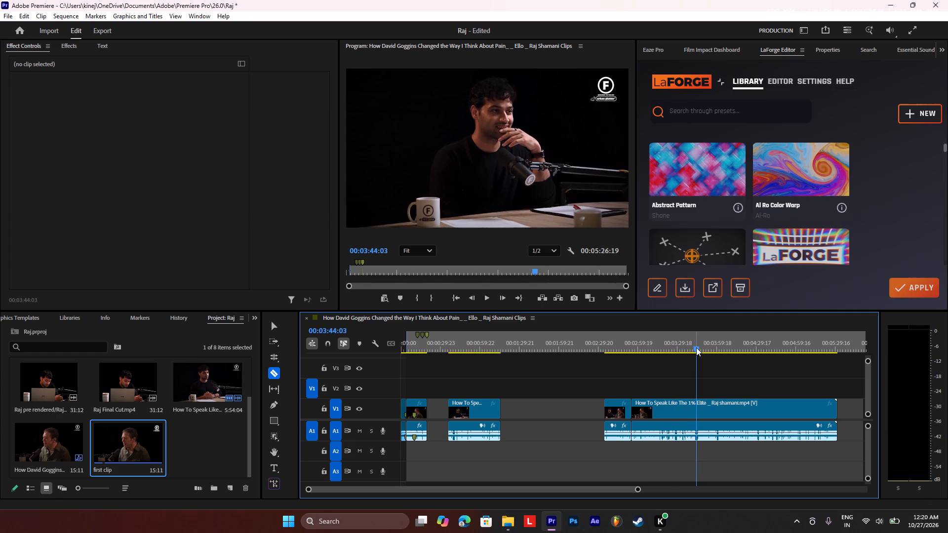
key(space)
key(space)
Split the interview clip at 00:03:44:09 and delete the segment between 00:02:55:04 and that cut, including its audio.
key(Left)
key(Left)
key(Left)
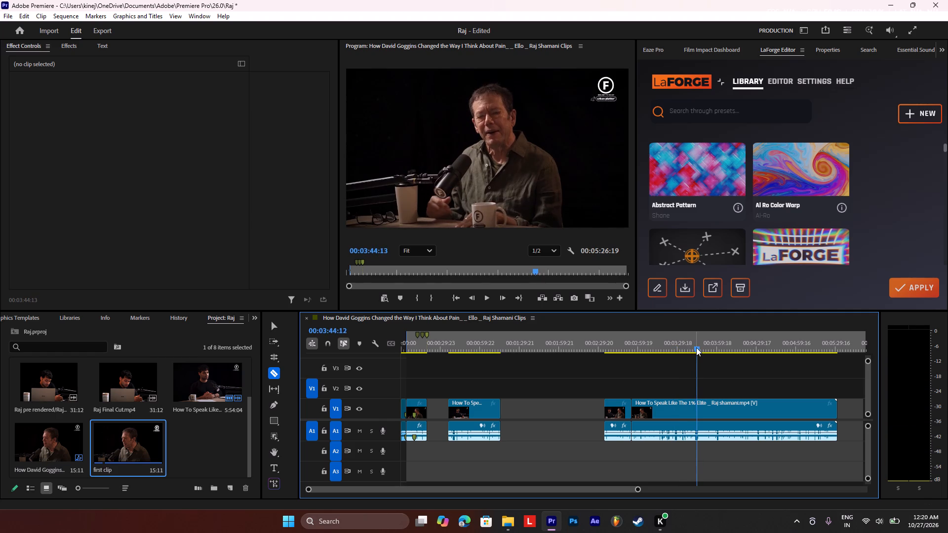
key(Left)
key(Left)
key(Left)
key(Left)
key(Right)
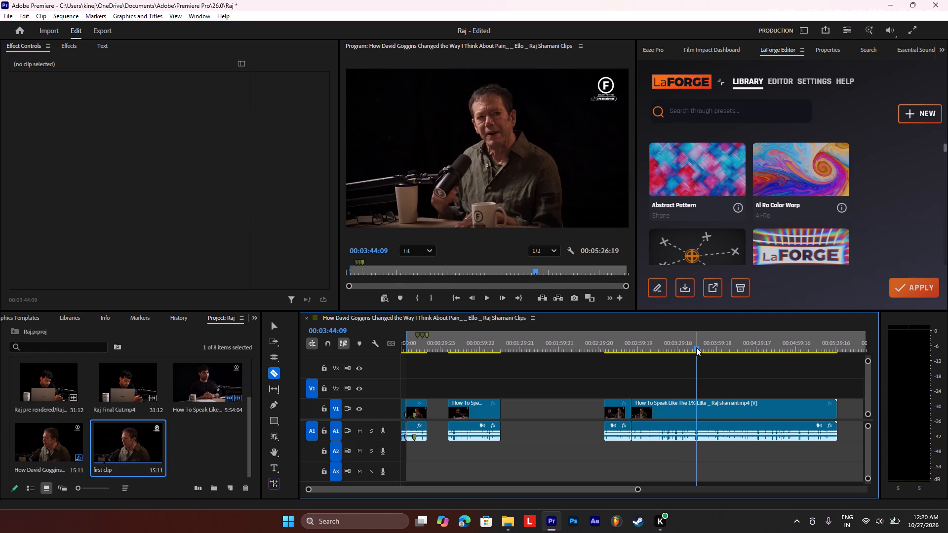
key(c)
click(698, 402)
key(space)
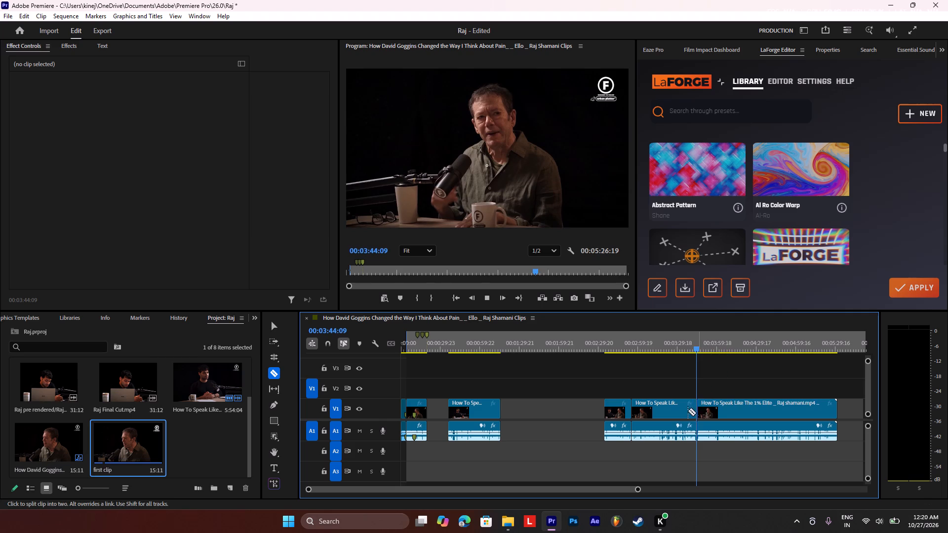
key(v)
click(671, 410)
key(BackSpace)
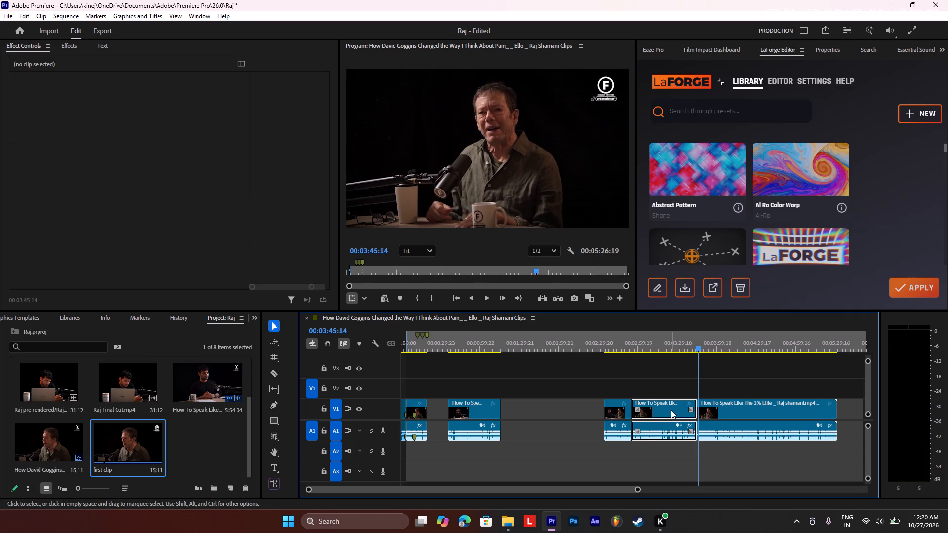
Play the guest's footage onward from 00:03:45:14.
key(space)
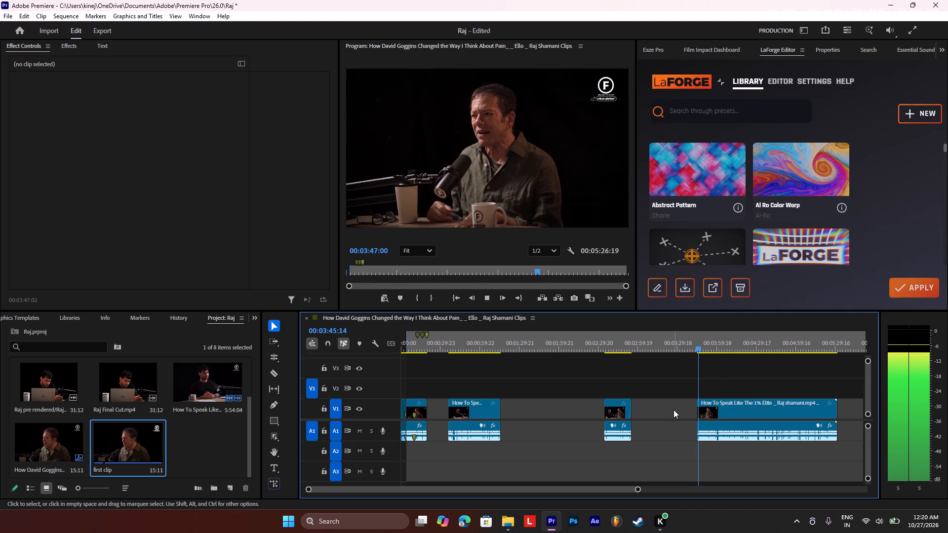
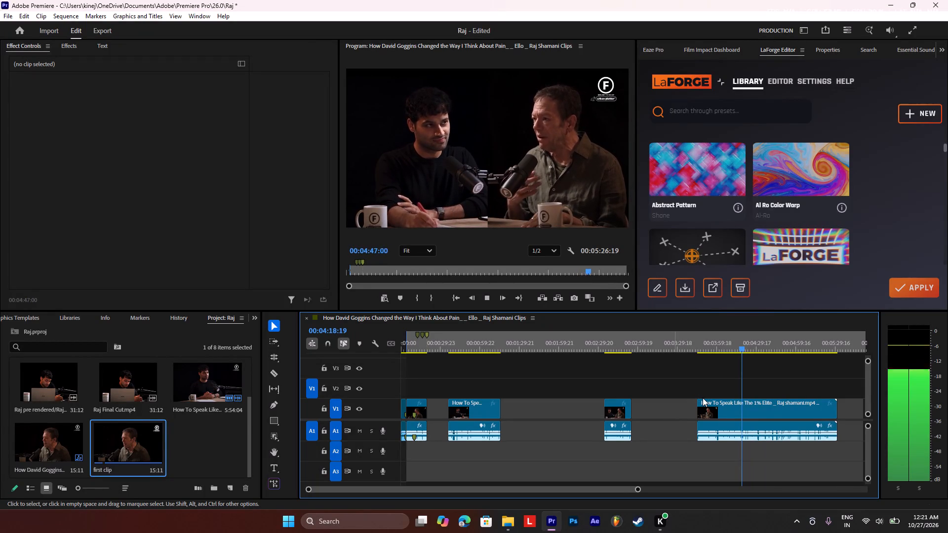
Skip back and replay the side-by-side footage between about 00:04:32 and 00:04:38 to find the cut point near 00:04:36.
key(space)
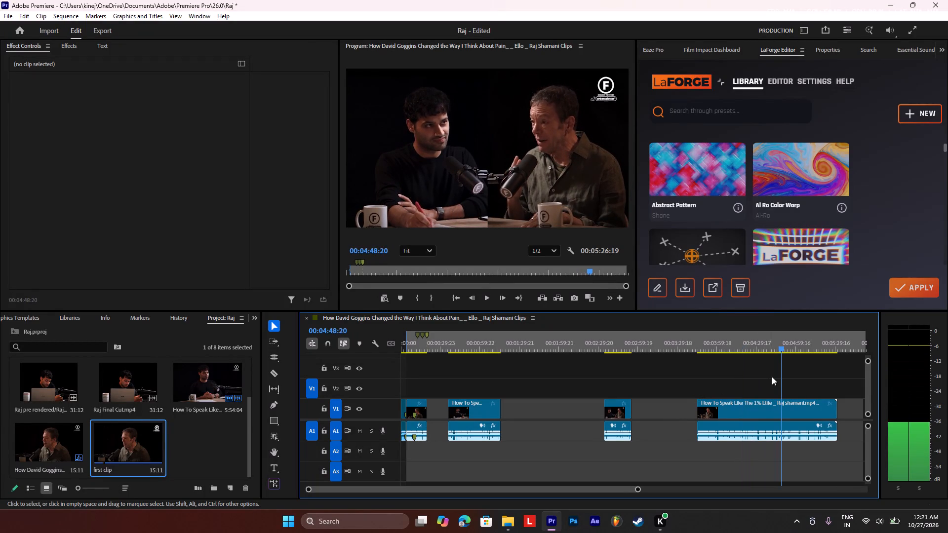
drag(780, 349, 764, 354)
key(space)
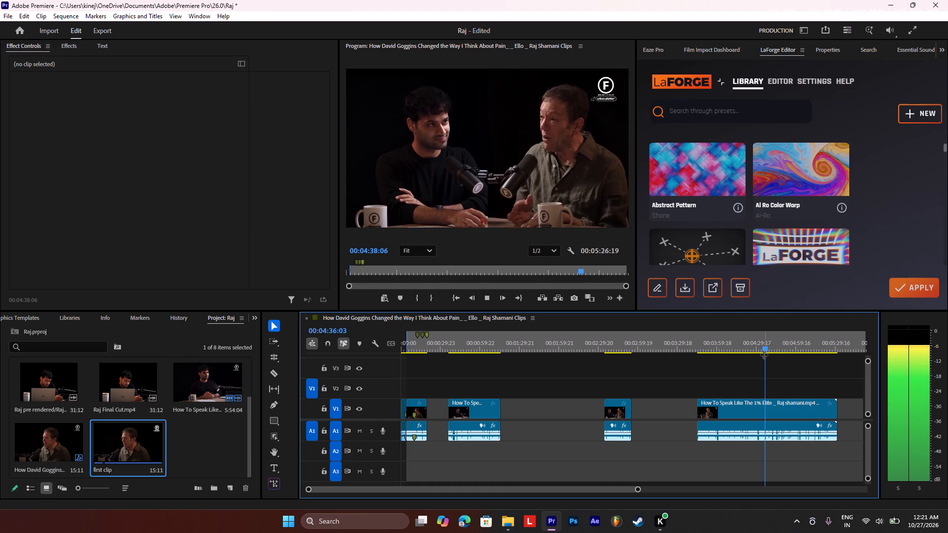
click(765, 347)
key(space)
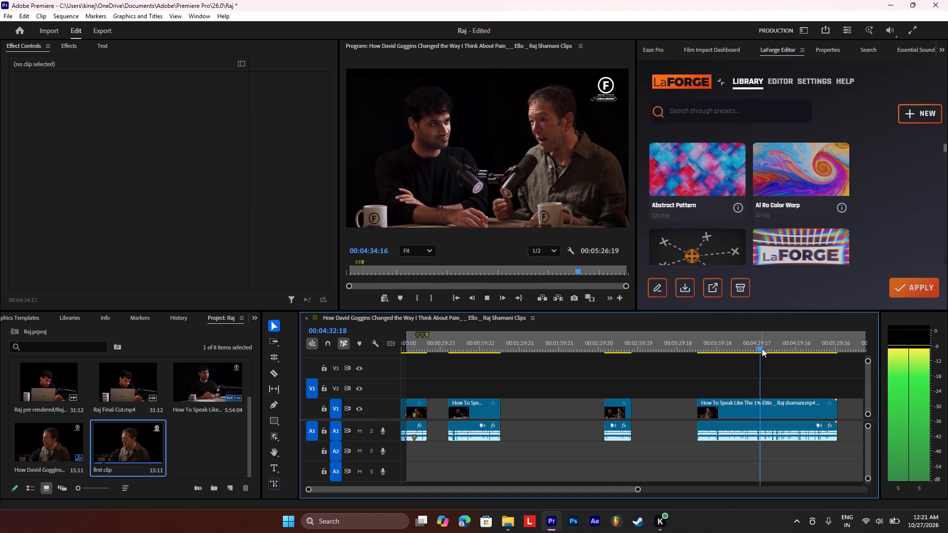
key(space)
key(space)
key(space)
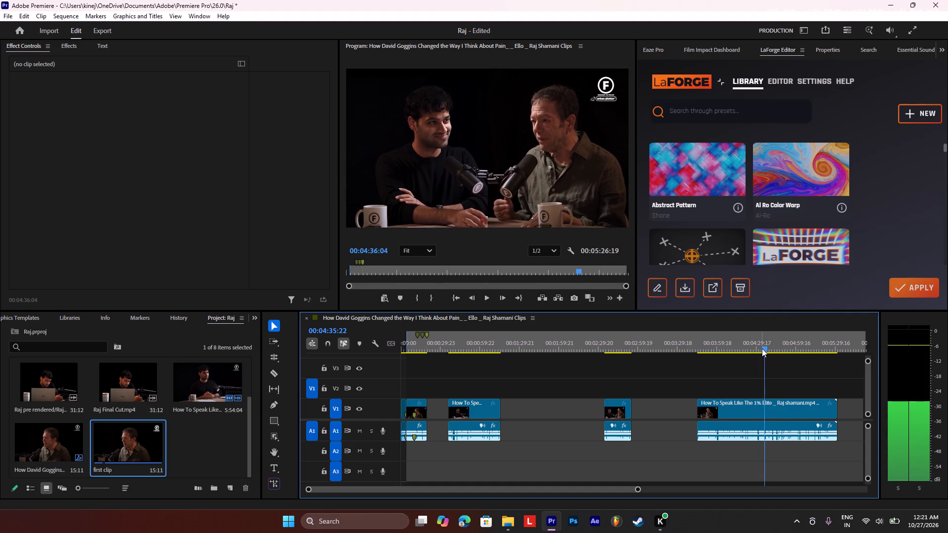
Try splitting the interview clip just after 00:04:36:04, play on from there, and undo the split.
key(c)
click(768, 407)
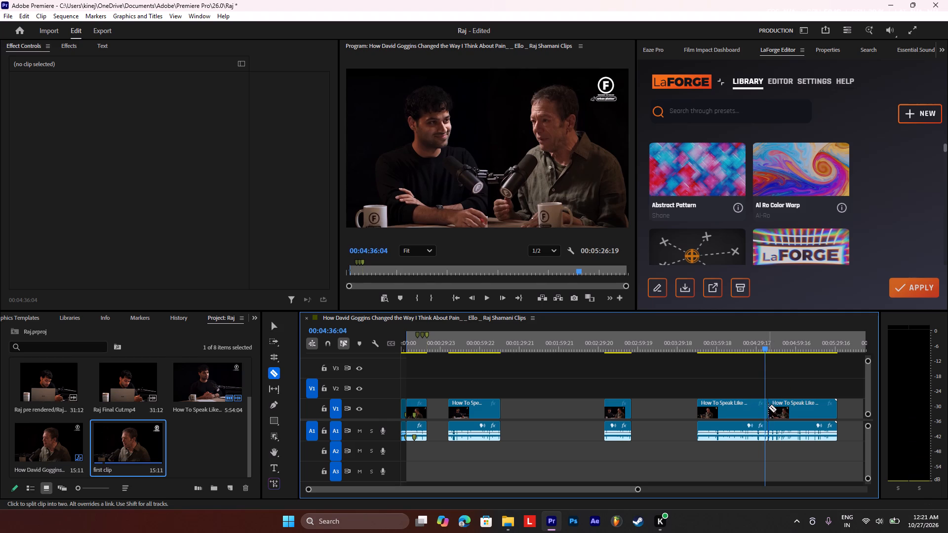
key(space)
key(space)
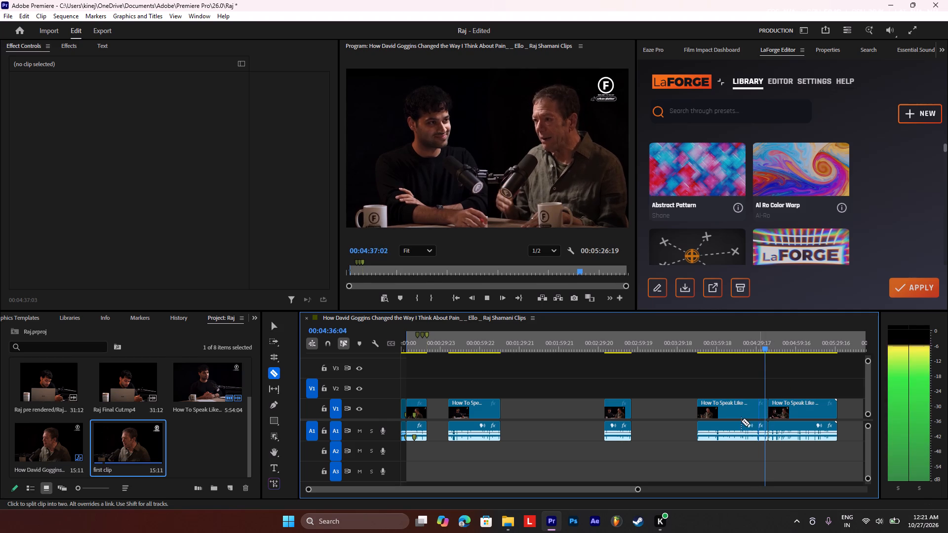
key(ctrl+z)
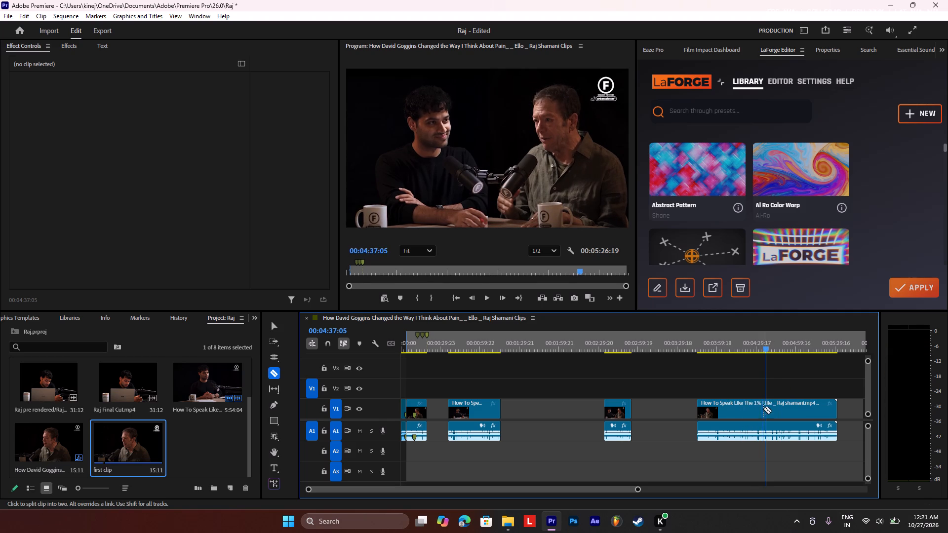
Split the interview clip at about 00:04:36 and delete the segment from 00:03:45:04 up to that cut, including its audio.
click(766, 347)
key(space)
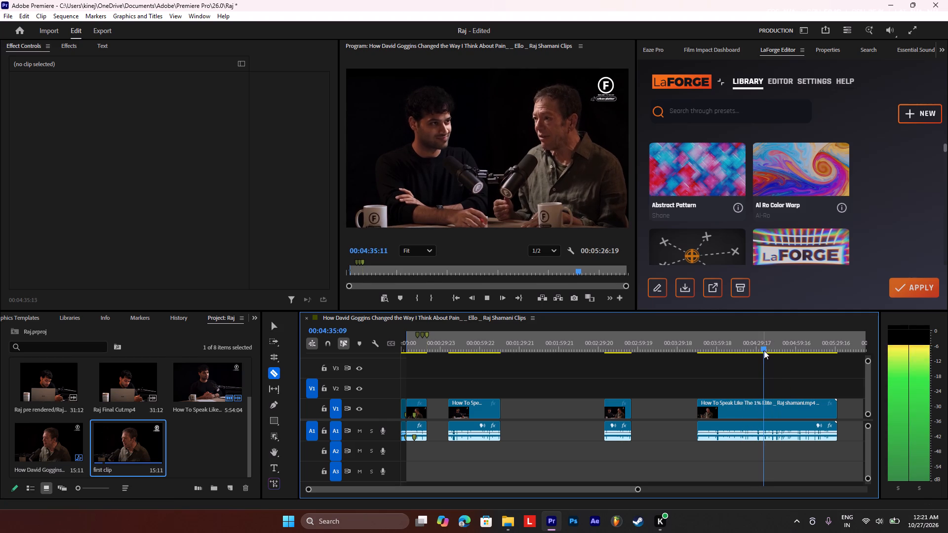
key(space)
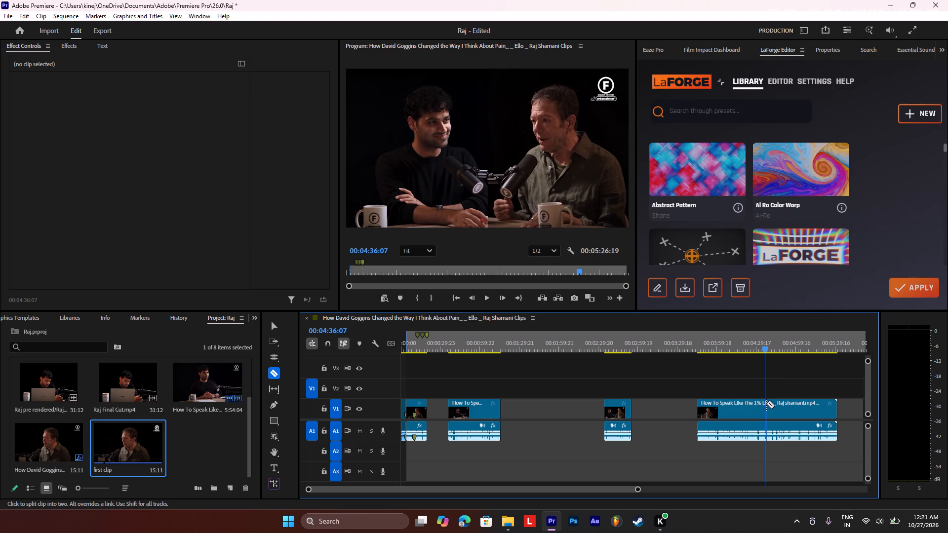
click(766, 404)
key(space)
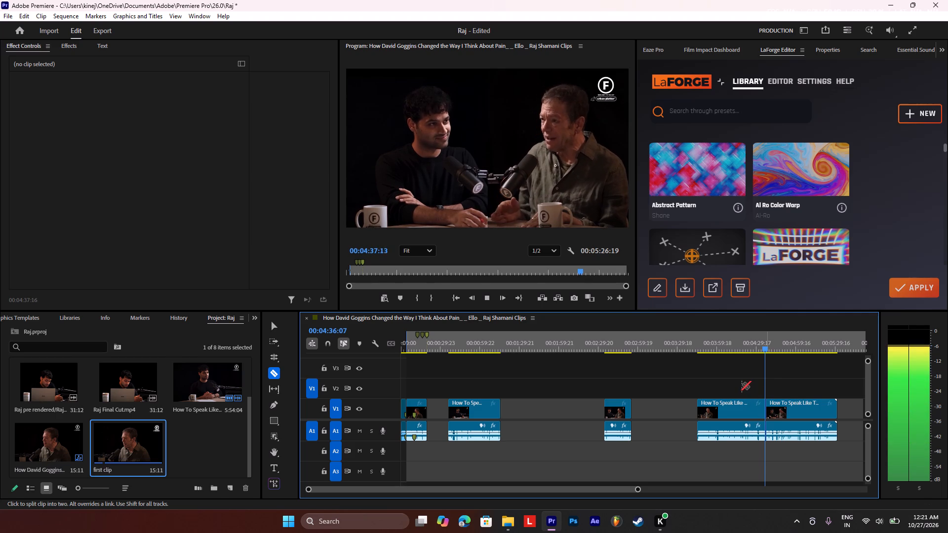
key(v)
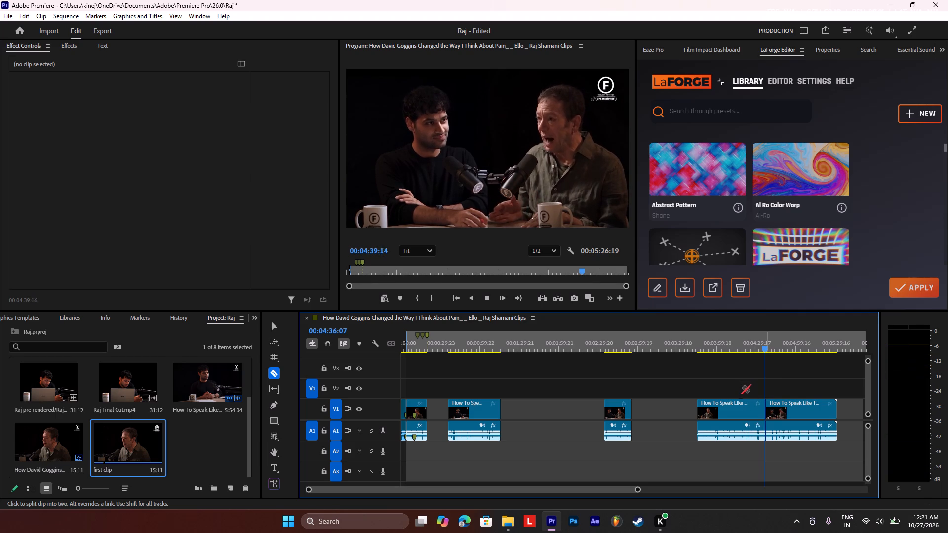
click(745, 407)
key(BackSpace)
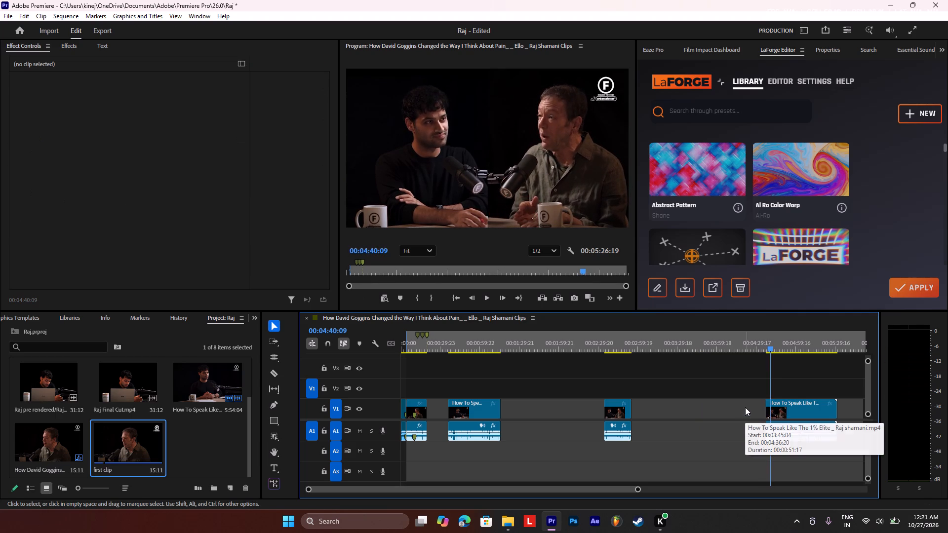
Play the remaining interview footage onward from 00:04:40:09.
key(space)
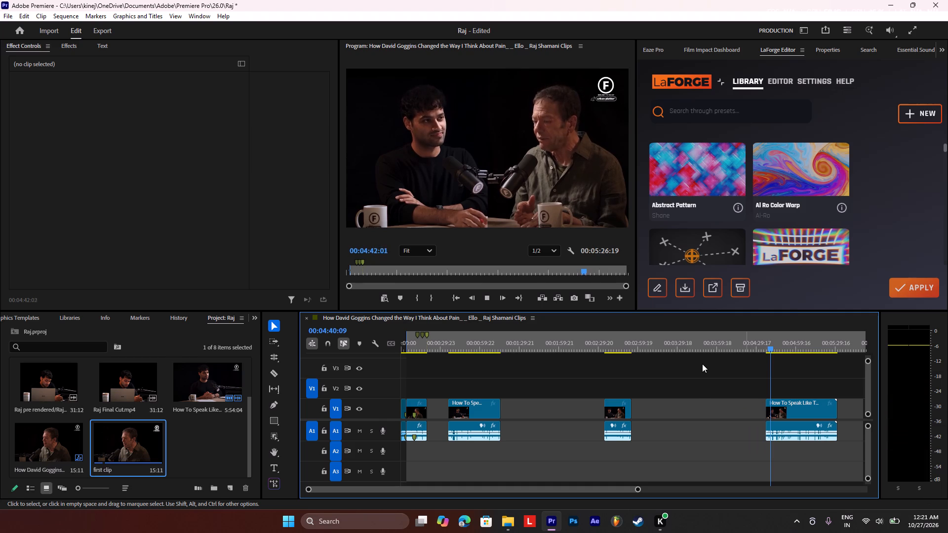
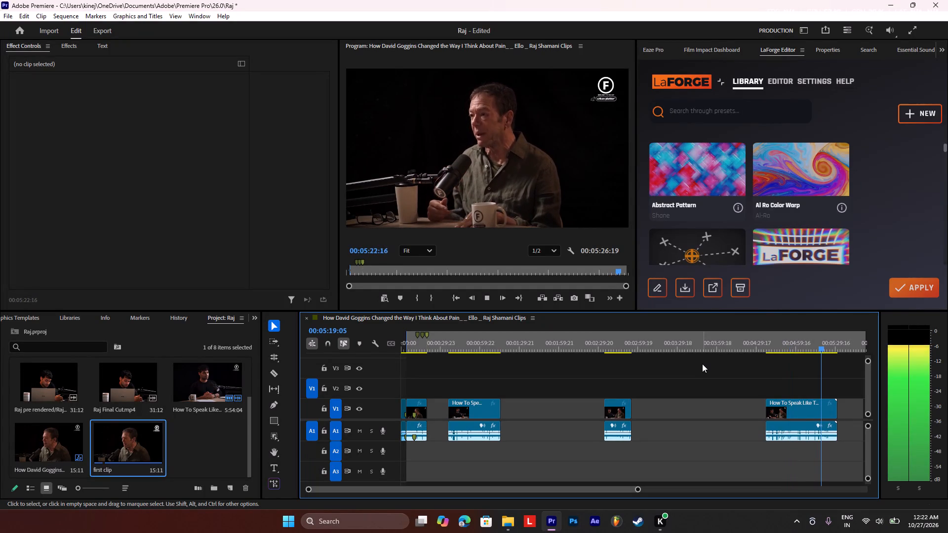
Replay the guest footage between about 00:05:15 and 00:05:23 to find the end point of the last segment.
key(space)
key(space)
key(space)
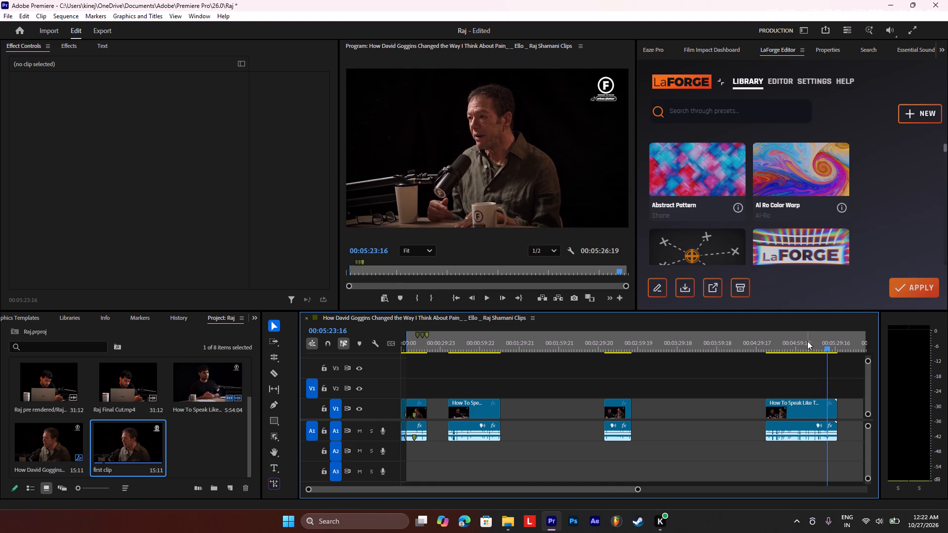
key(space)
click(813, 344)
key(space)
click(818, 343)
key(space)
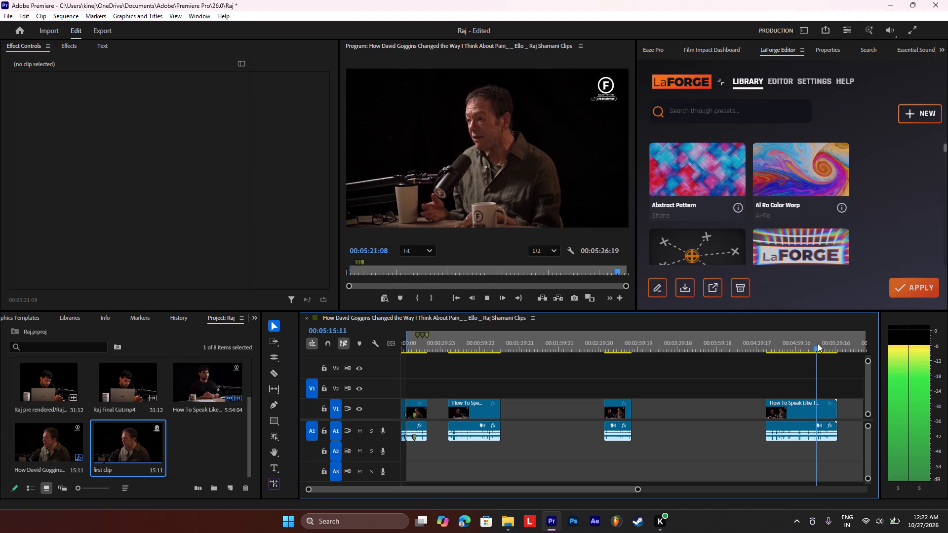
key(space)
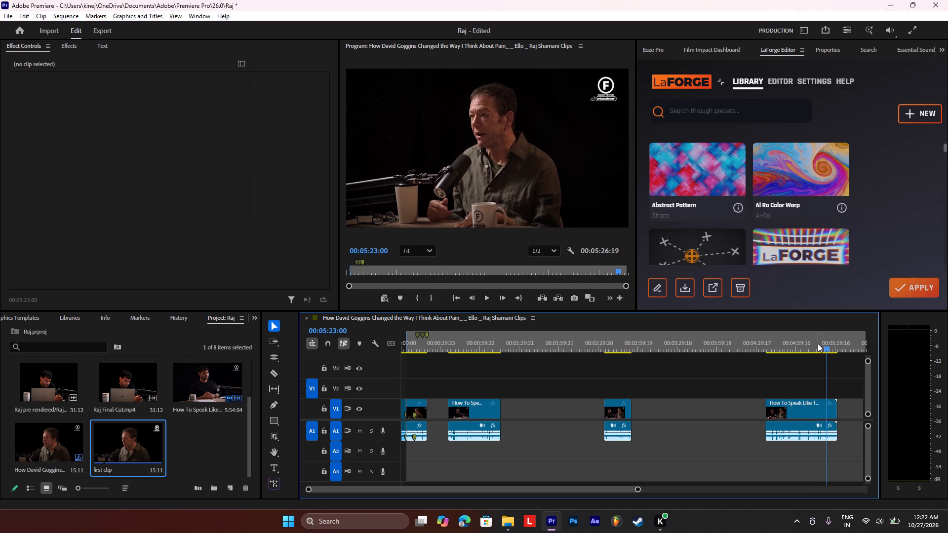
Split the last interview segment at 00:05:23:00 and delete the leftover piece after the cut, including its audio.
key(c)
click(828, 407)
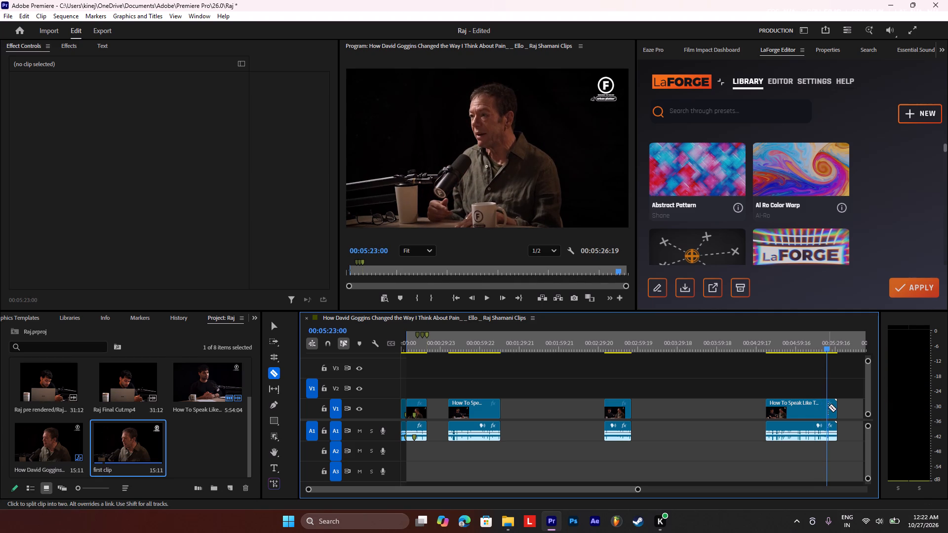
key(b)
key(v)
click(835, 408)
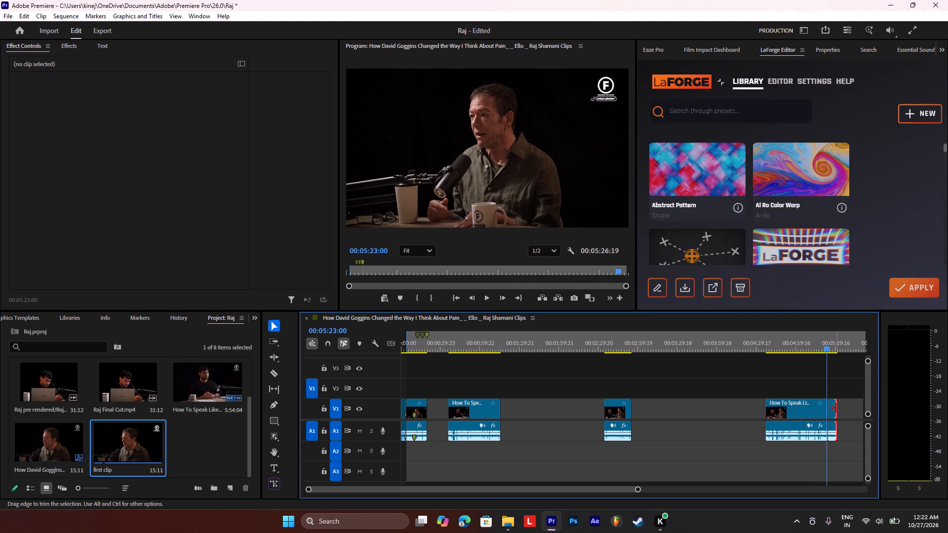
click(832, 411)
key(BackSpace)
Delete the segment at the very start of the timeline together with its audio.
drag(771, 384, 810, 429)
drag(427, 376, 417, 403)
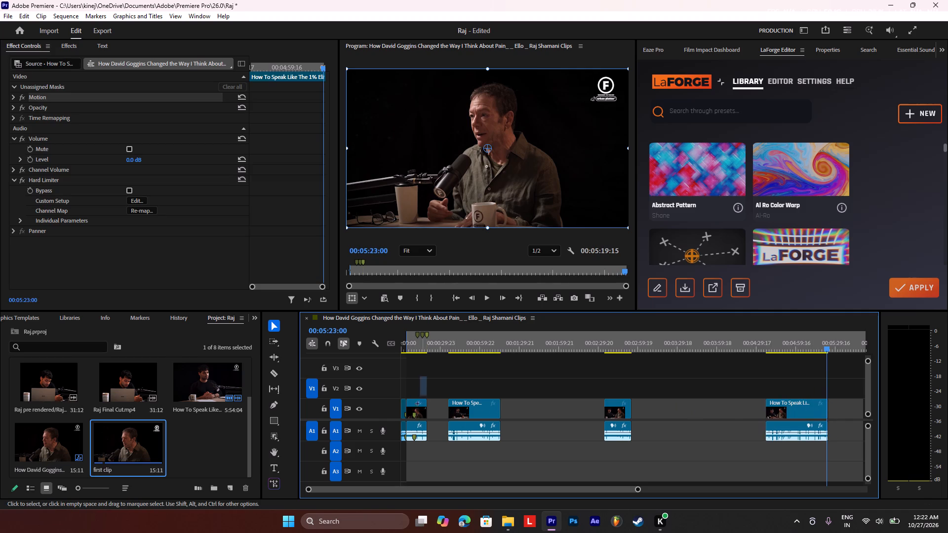
drag(417, 403, 390, 436)
key(BackSpace)
Make a subclip named "second clip" from the first of the three remaining interview segments, keeping trims restricted to its boundaries.
click(460, 407)
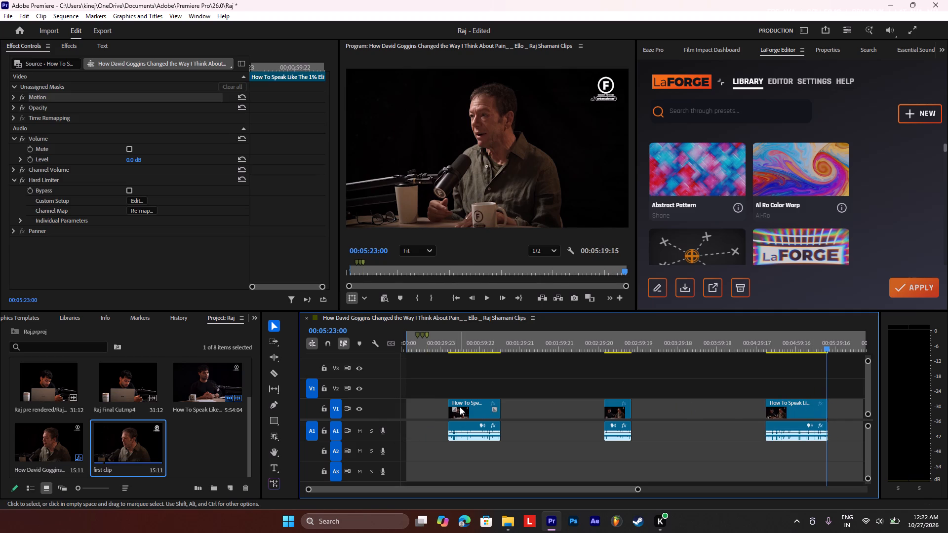
right_click(464, 406)
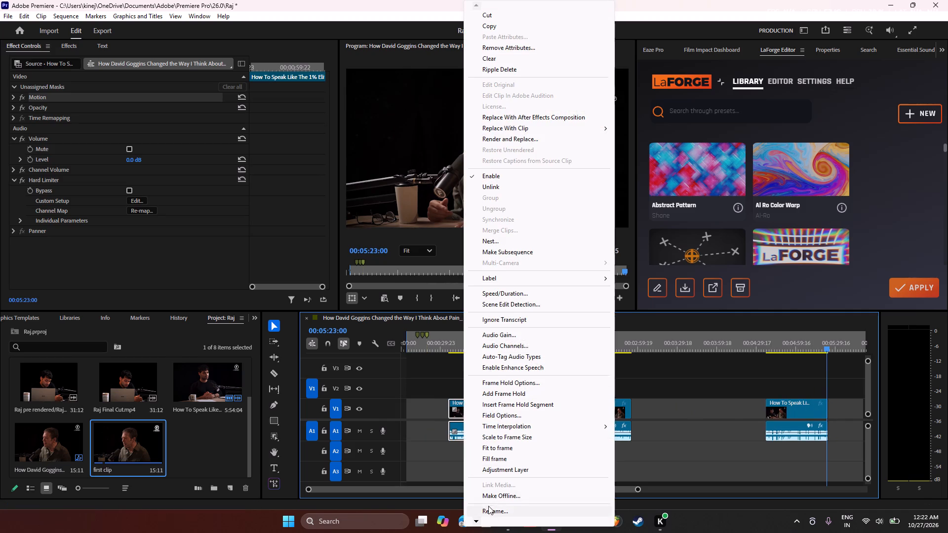
click(475, 520)
click(475, 520)
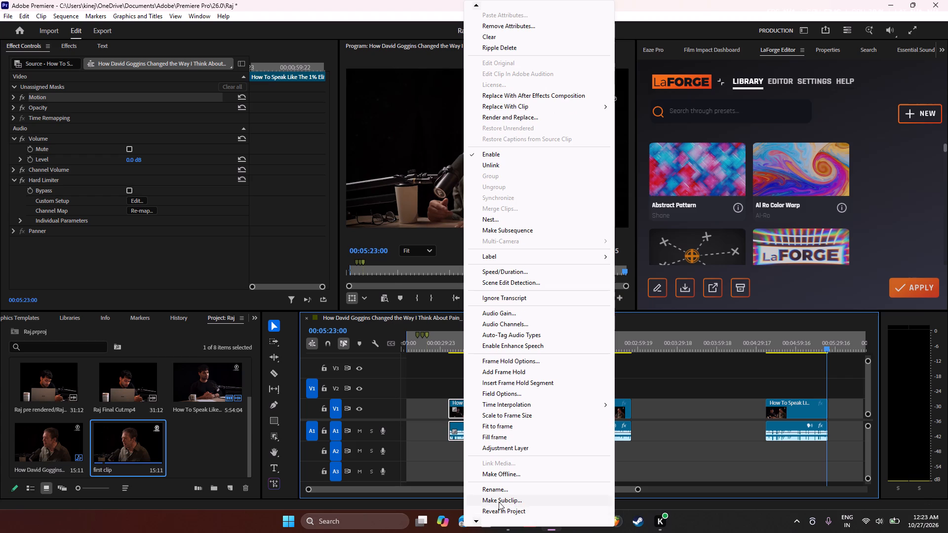
click(499, 501)
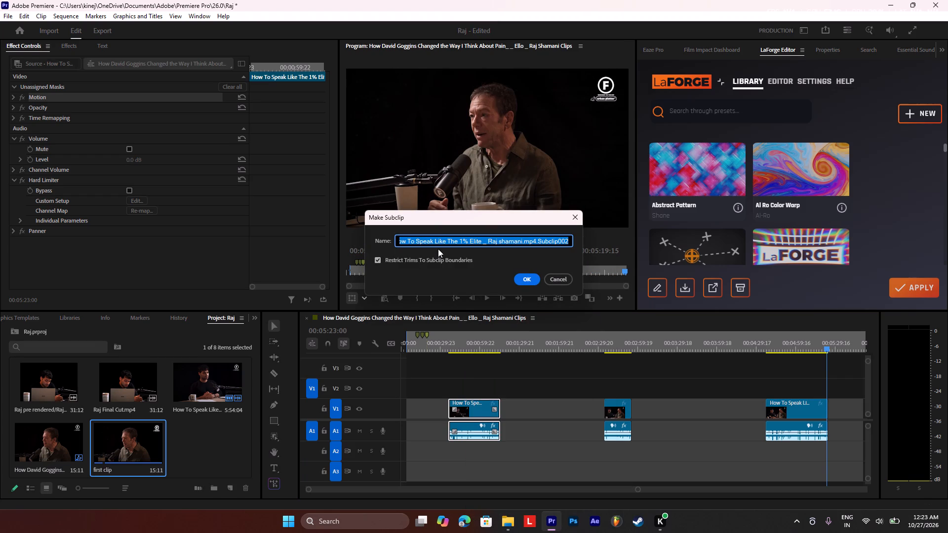
text(decond 2)
key(BackSpace)
key(BackSpace)
key(BackSpace)
key(BackSpace)
key(BackSpace)
key(BackSpace)
key(BackSpace)
key(BackSpace)
key(BackSpace)
key(BackSpace)
key(BackSpace)
key(BackSpace)
key(BackSpace)
key(BackSpace)
key(BackSpace)
key(BackSpace)
key(BackSpace)
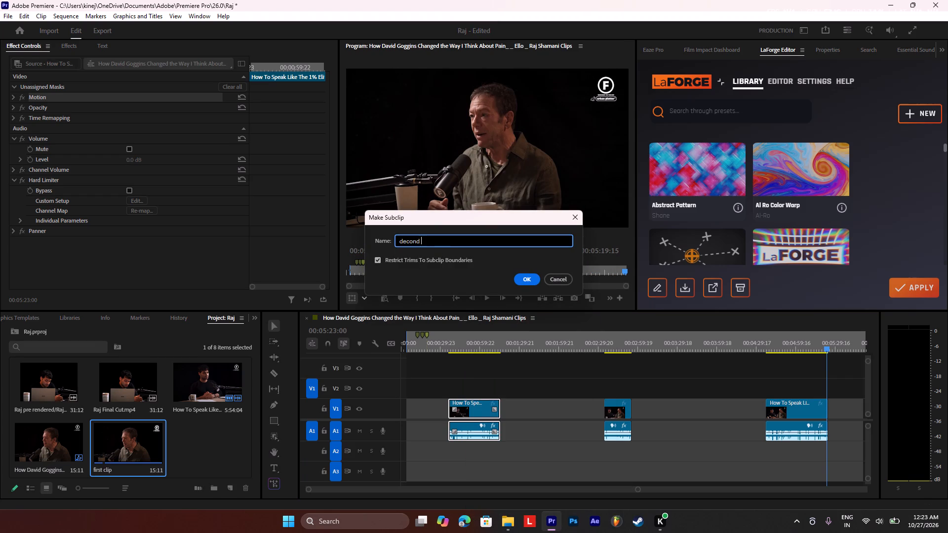
text(second)
key(space)
text(clip)
key(Return)
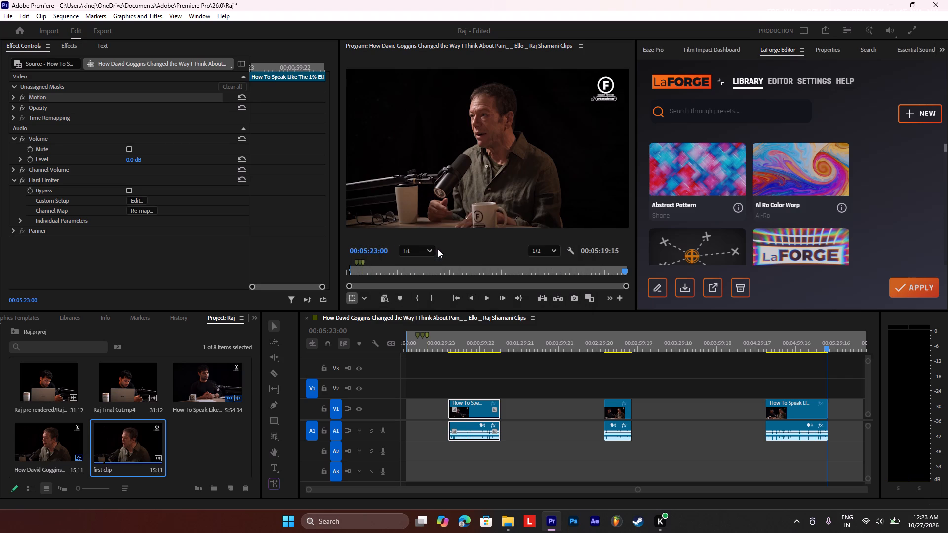
Make a subclip named "third clip" from the short middle interview segment on the timeline.
click(617, 406)
right_click(617, 405)
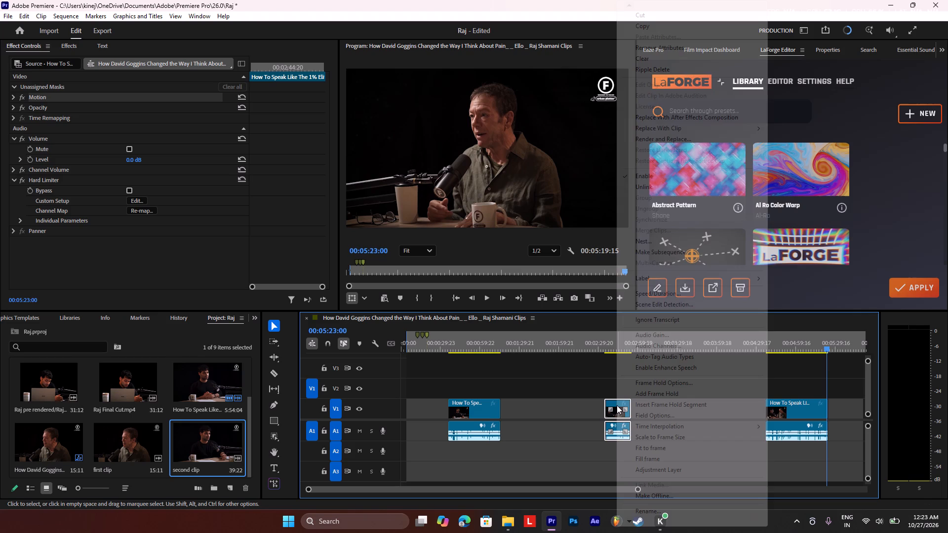
click(629, 522)
click(654, 513)
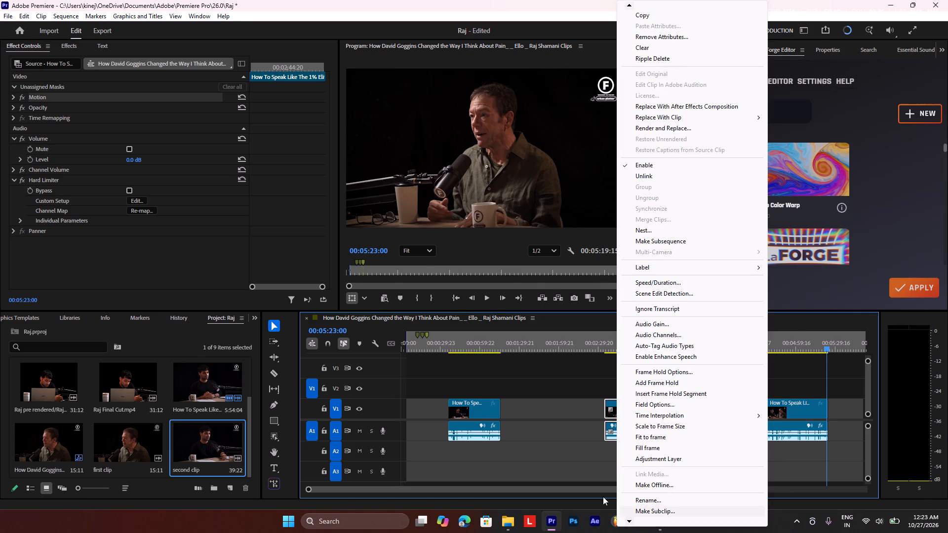
text(third clip)
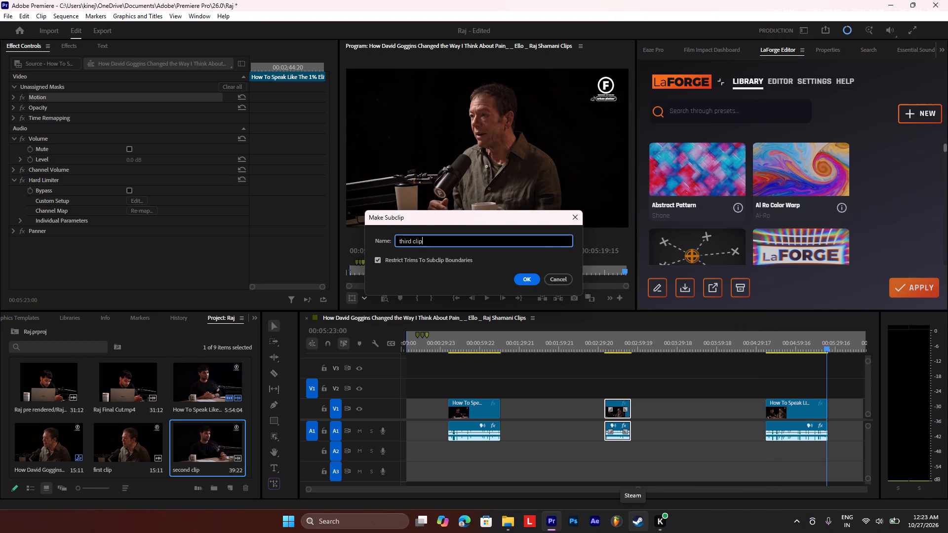
click(527, 279)
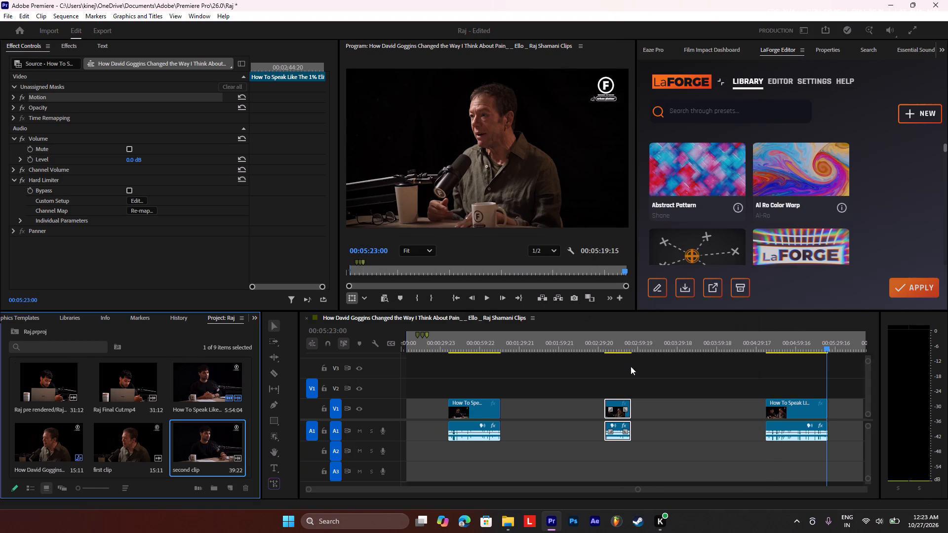
Make a subclip named "fourth clip" from the last interview segment, the one ending at 00:05:23:00.
click(793, 406)
right_click(793, 406)
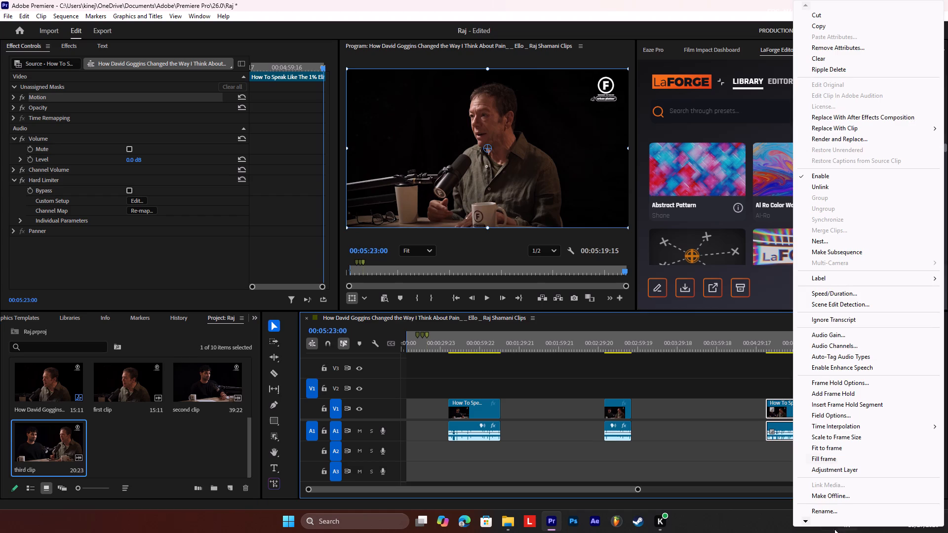
click(803, 520)
click(828, 510)
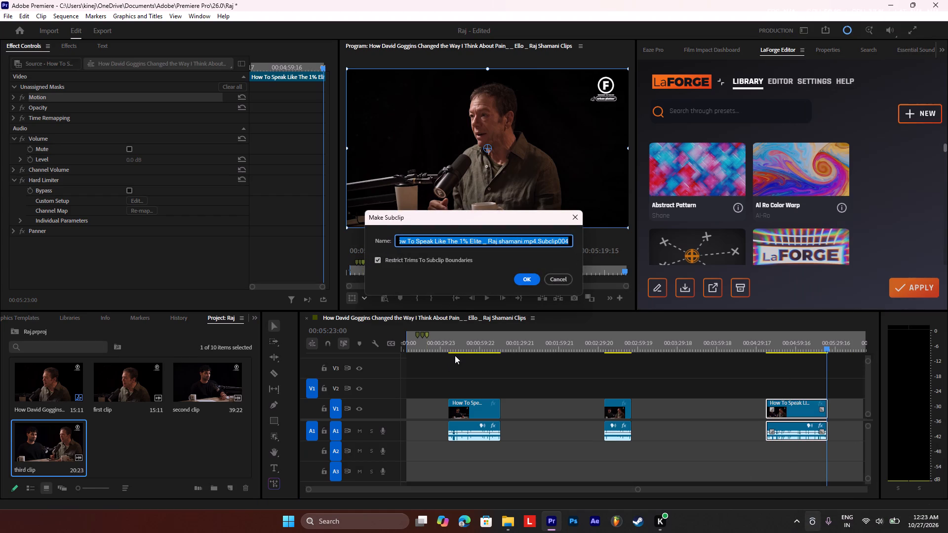
text(fourth)
key(space)
text(clip)
key(Return)
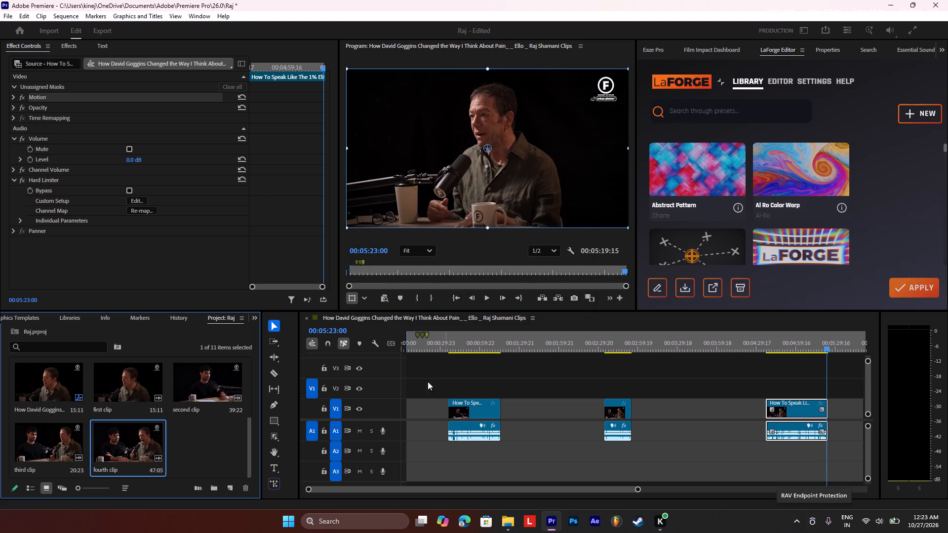
Delete all three remaining interview segments and their audio so the sequence is empty.
drag(425, 388, 855, 418)
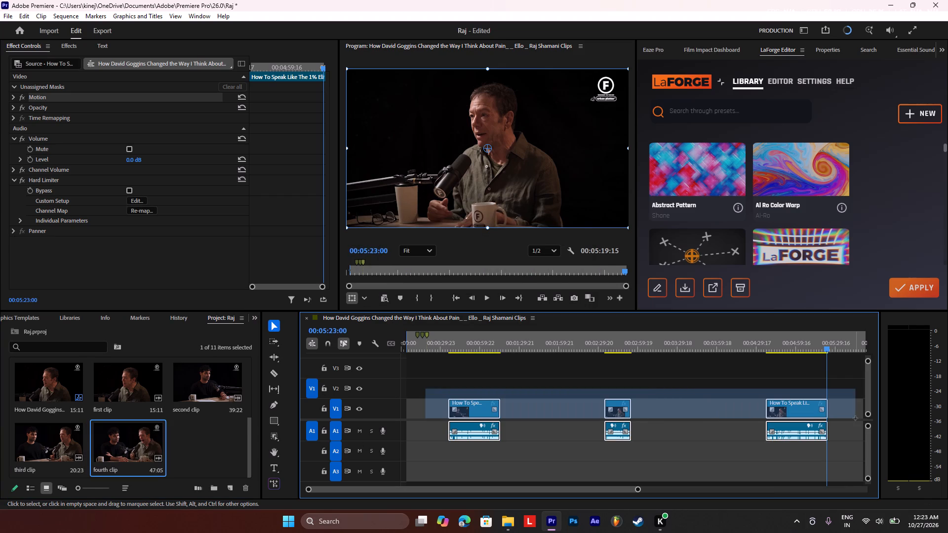
drag(855, 418, 854, 418)
key(BackSpace)
Open the "first clip" subclip in the Source monitor and dock that monitor in the Effect Controls group.
drag(423, 491, 406, 494)
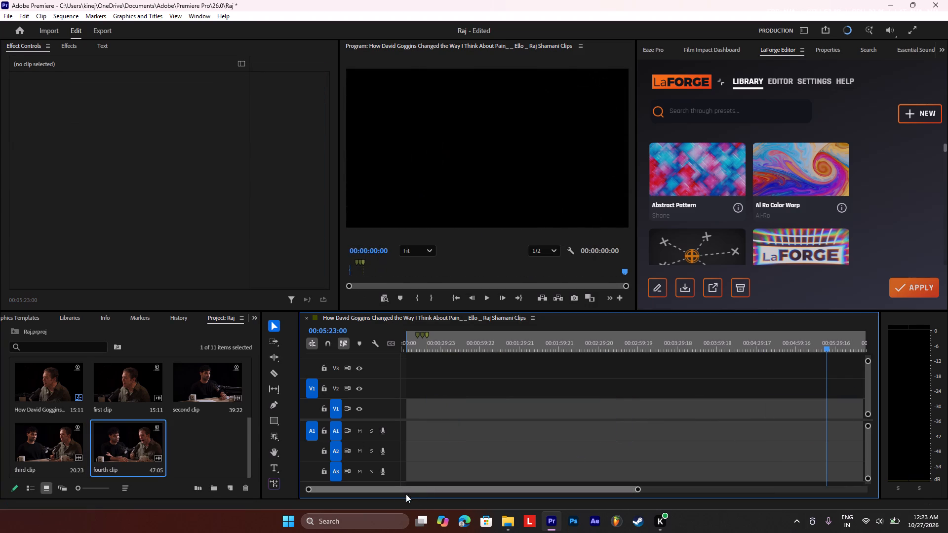
drag(406, 494, 346, 495)
double_click(136, 382)
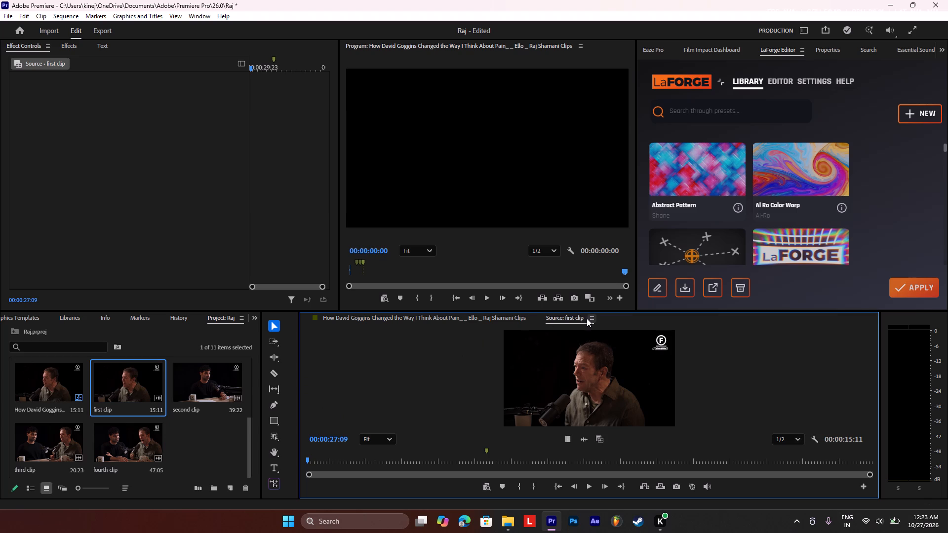
drag(573, 318, 154, 45)
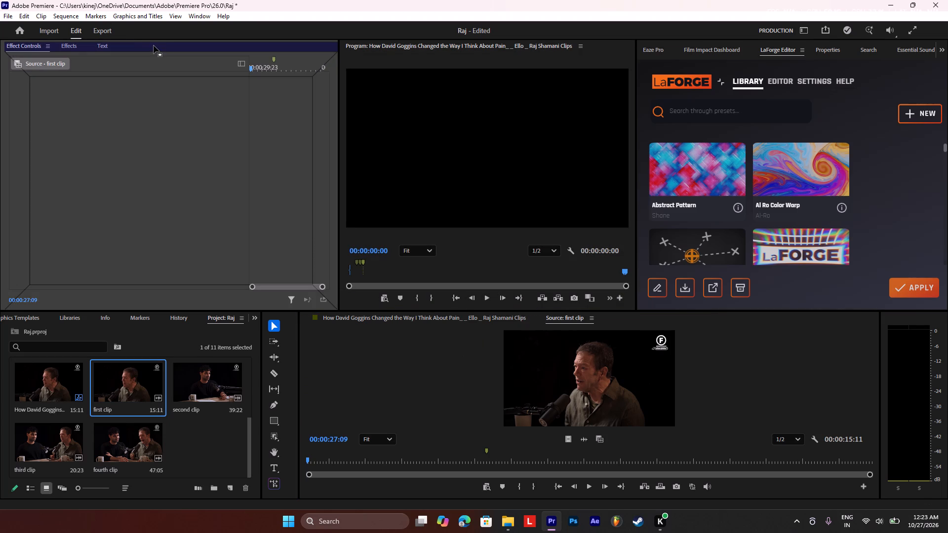
drag(154, 45, 166, 46)
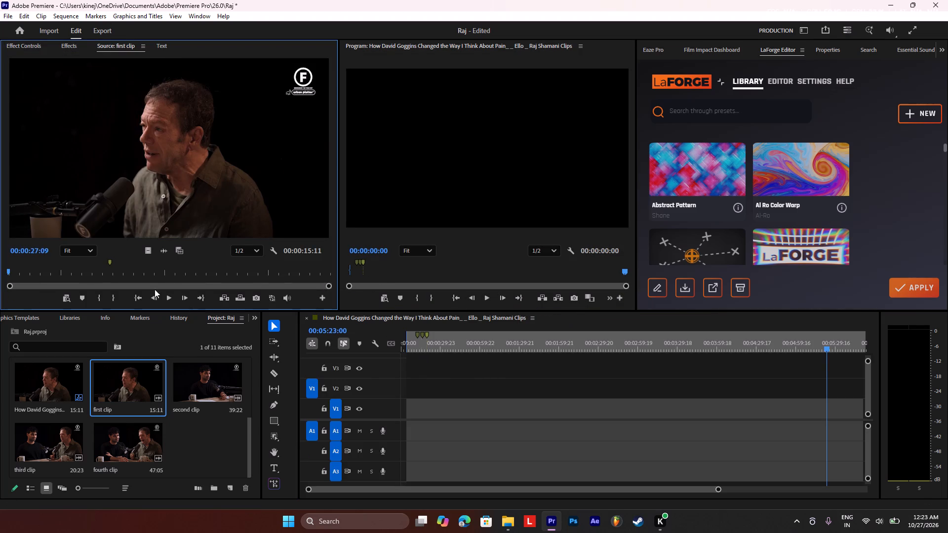
Place "first clip" from the Source monitor onto tracks V1 and A1 at the start of the sequence.
drag(121, 189, 262, 312)
drag(262, 312, 192, 282)
drag(178, 252, 309, 340)
drag(309, 340, 397, 414)
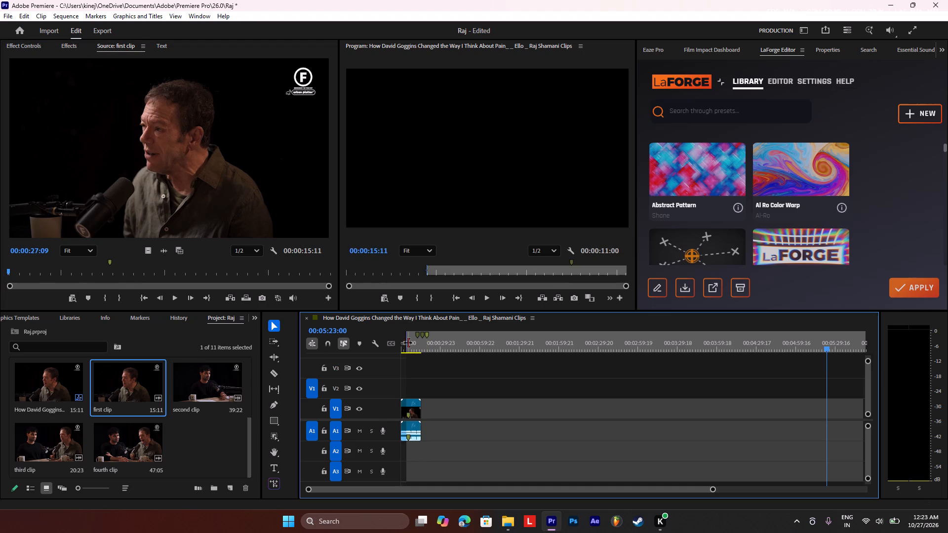
Set the sequence In point to the very start and the Out point at 00:00:15:08, near the end of "first clip".
drag(407, 342, 383, 345)
click(420, 343)
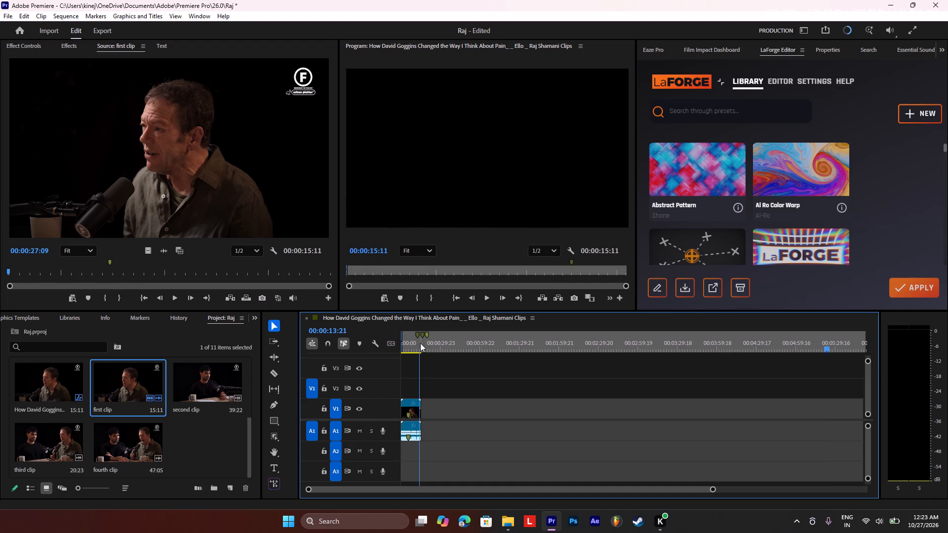
drag(712, 487, 460, 484)
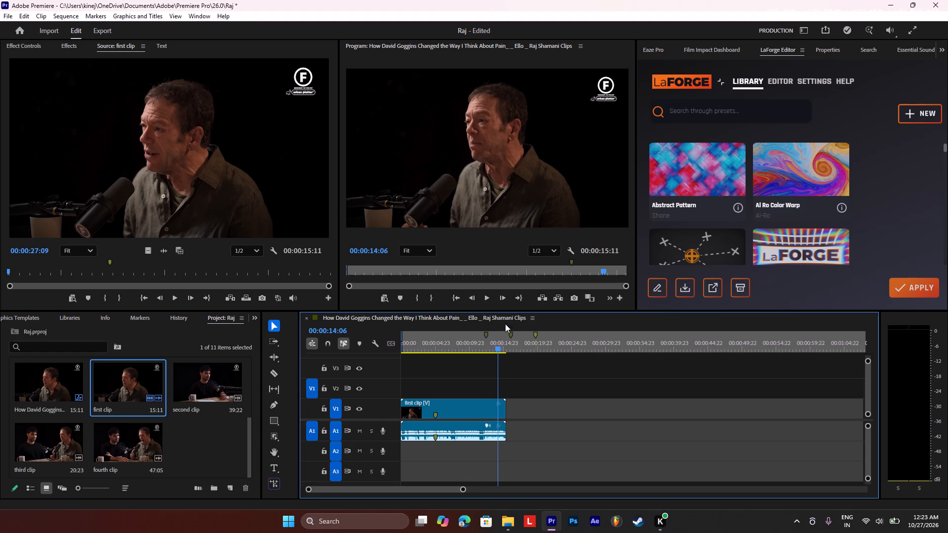
drag(498, 349, 508, 348)
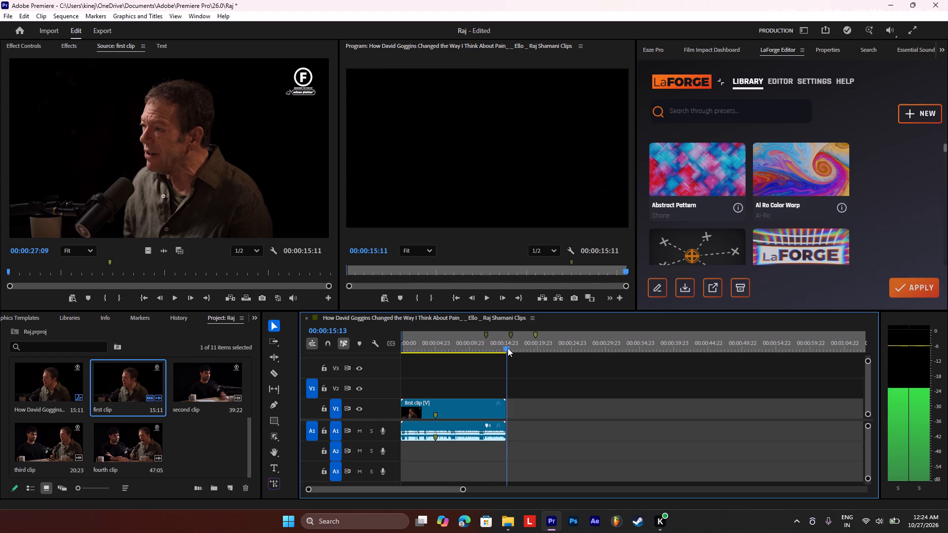
drag(508, 348, 506, 350)
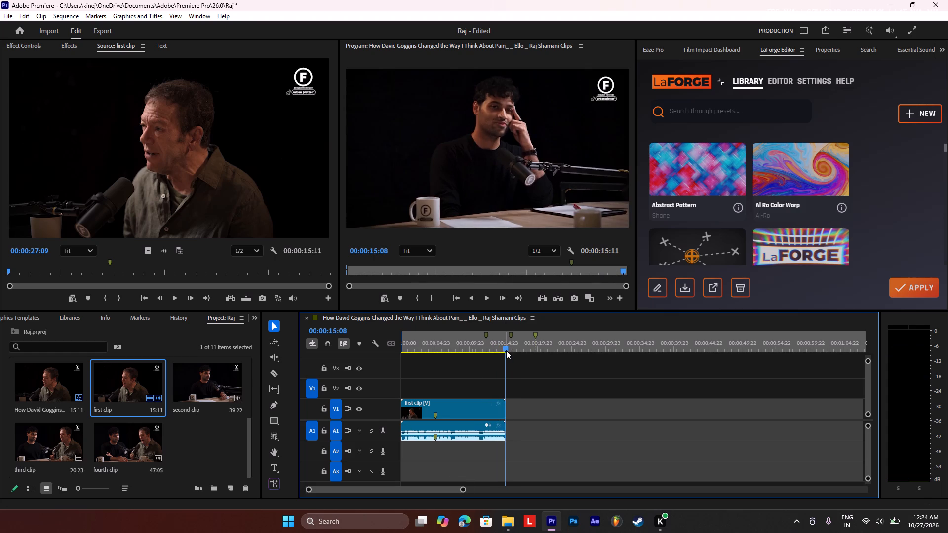
key(p)
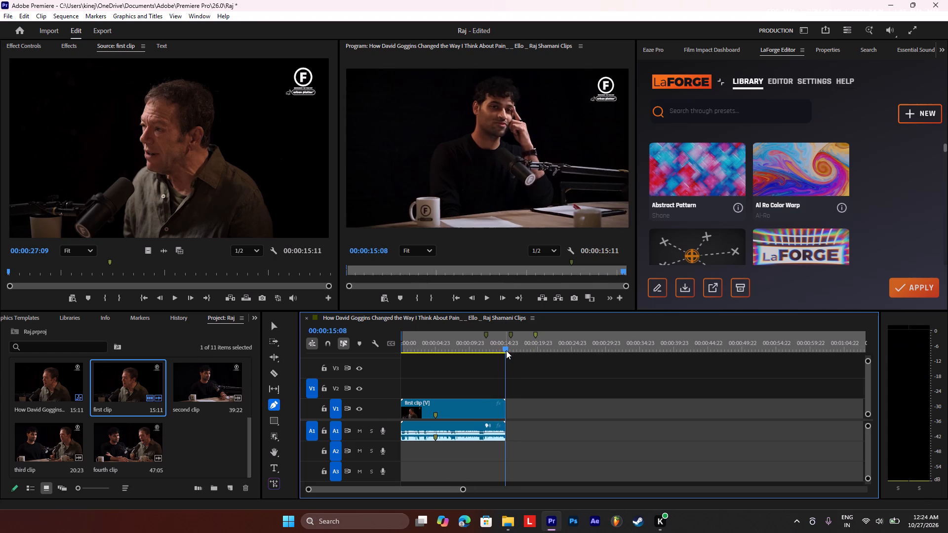
key(o)
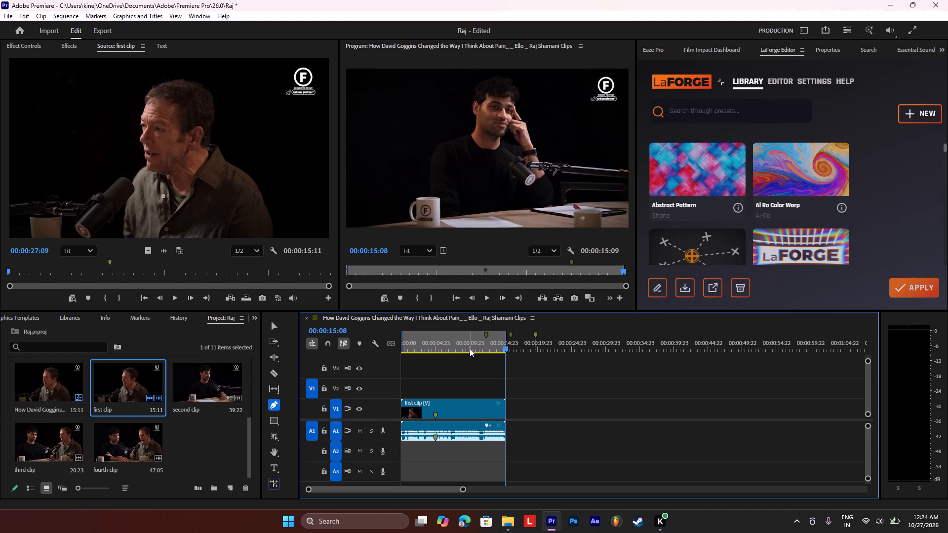
Open the media export settings for the sequence, play back the first clip's preview and clear the export file name.
key(ctrl+m)
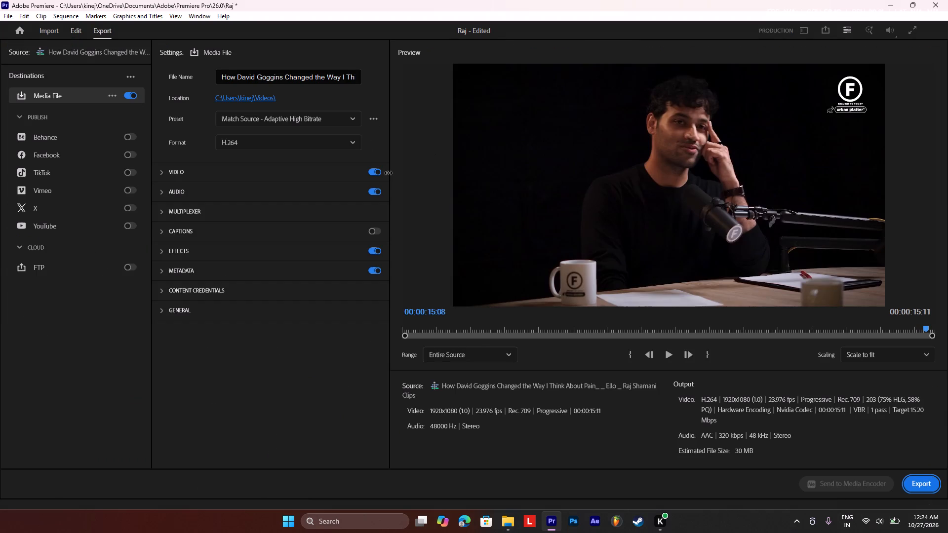
click(673, 355)
click(673, 355)
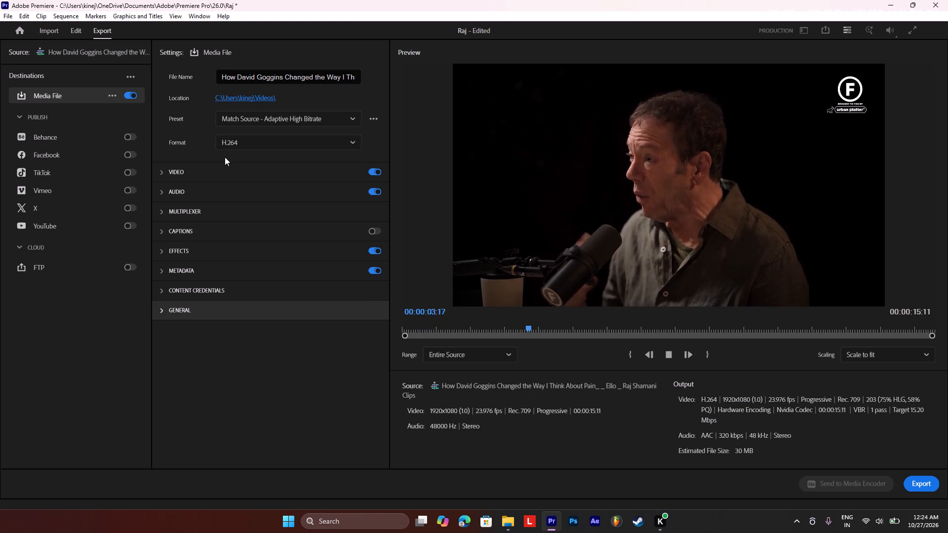
click(269, 79)
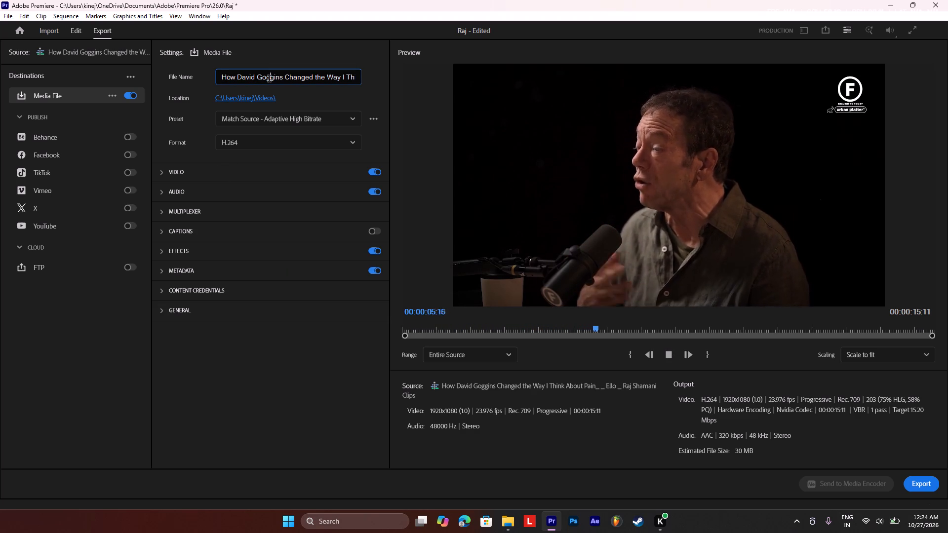
key(ctrl+a)
key(BackSpace)
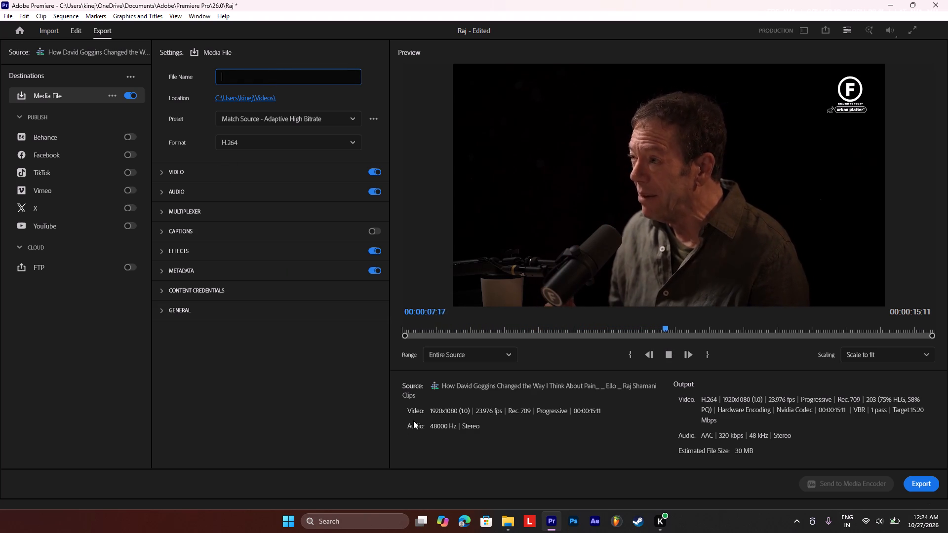
Switch to File Explorer and create a folder named Raj inside the Videos folder.
click(506, 520)
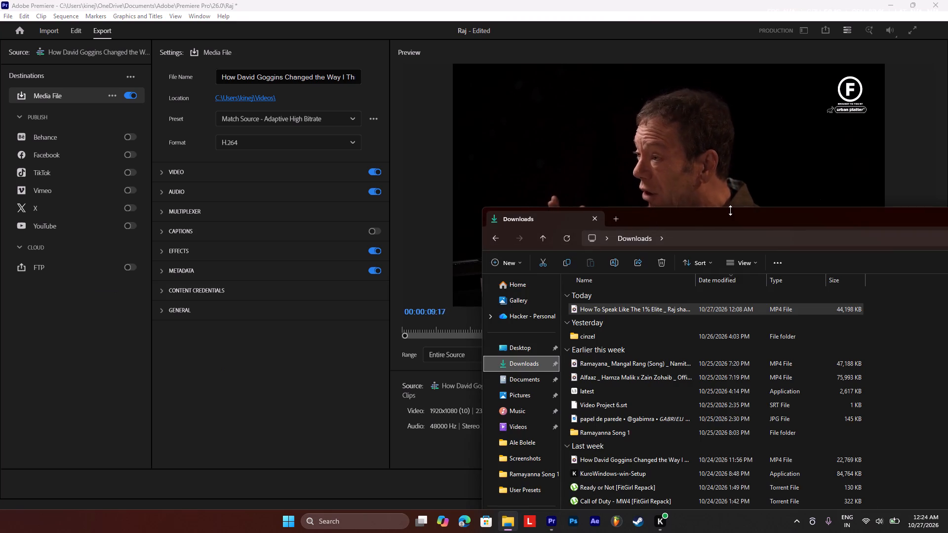
click(730, 210)
drag(727, 218, 540, 113)
click(329, 331)
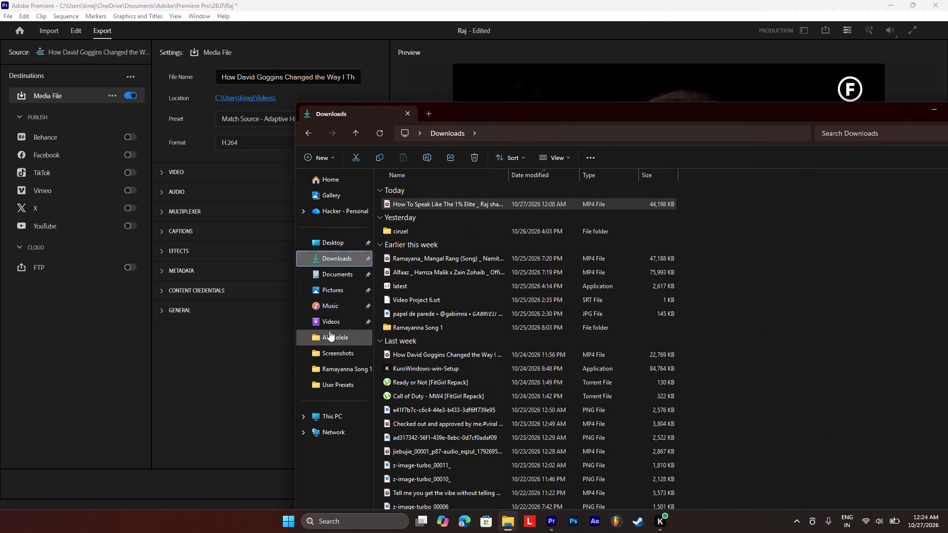
click(330, 324)
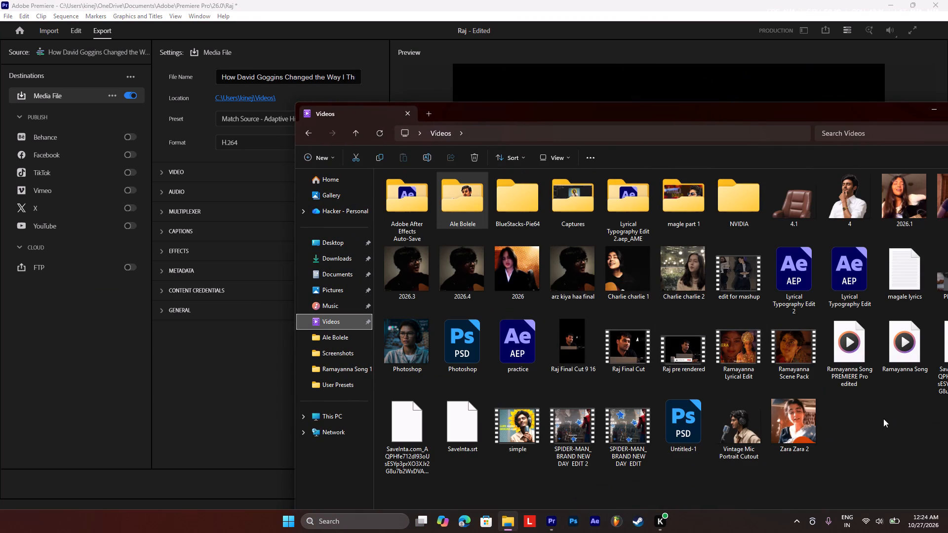
right_click(852, 415)
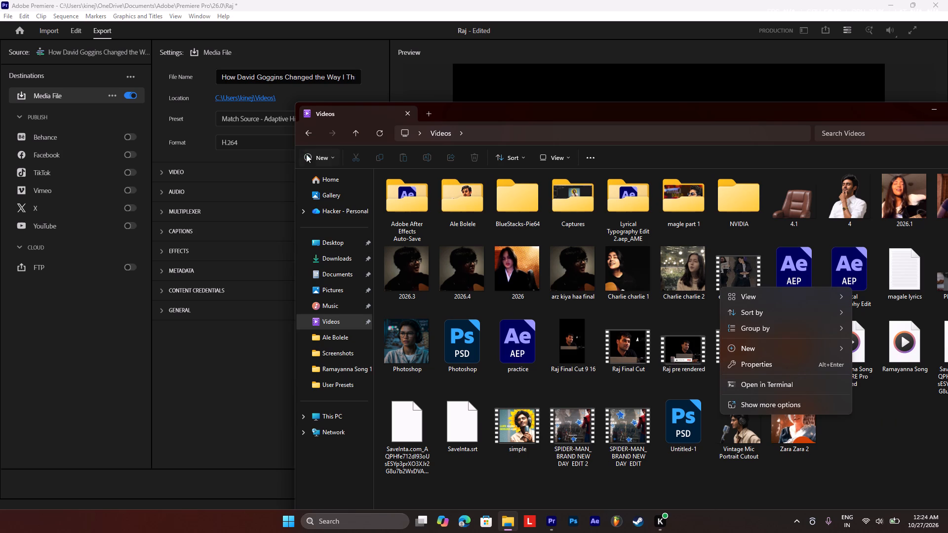
click(306, 161)
click(336, 182)
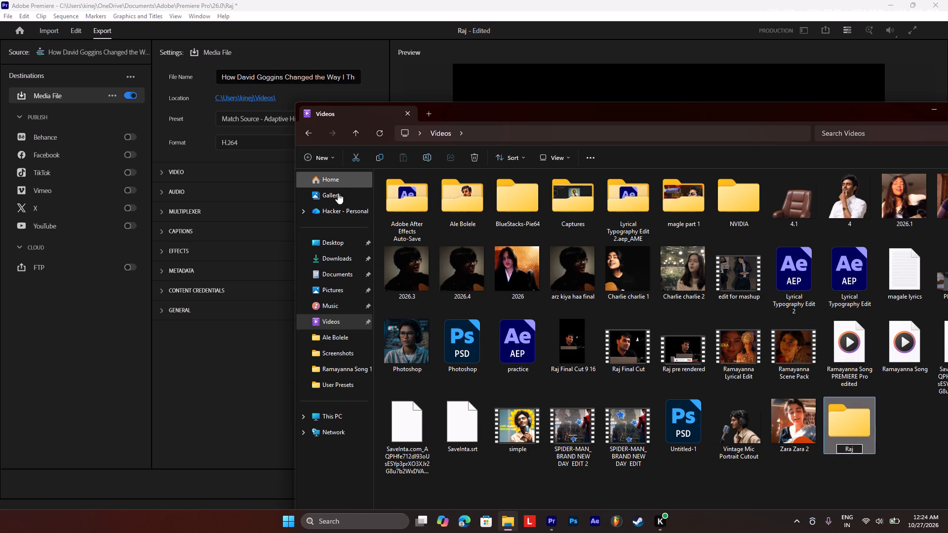
click(937, 429)
drag(740, 119, 487, 137)
drag(657, 105, 451, 135)
drag(571, 149, 203, 163)
drag(527, 140, 315, 146)
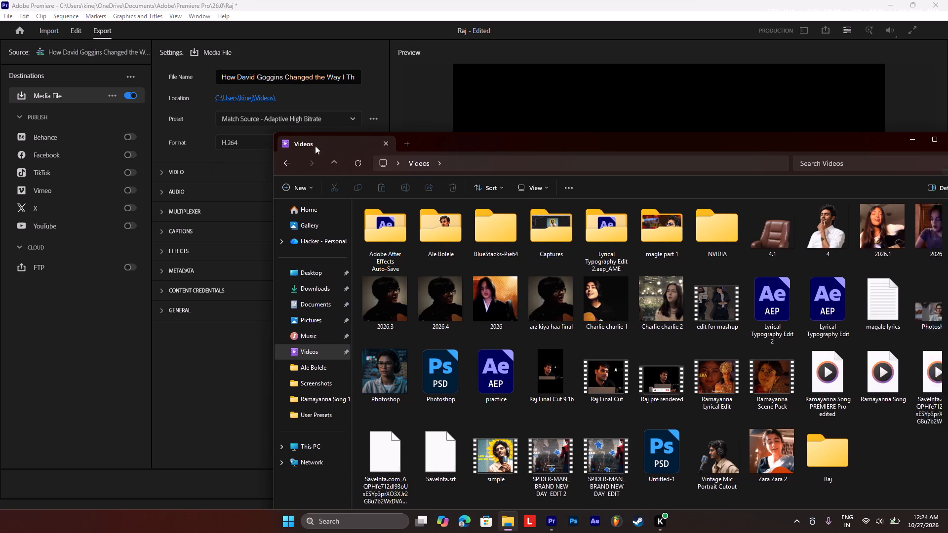
drag(315, 146, 216, 158)
click(664, 160)
Name the first clip's export file "First Clip Talk less".
click(284, 81)
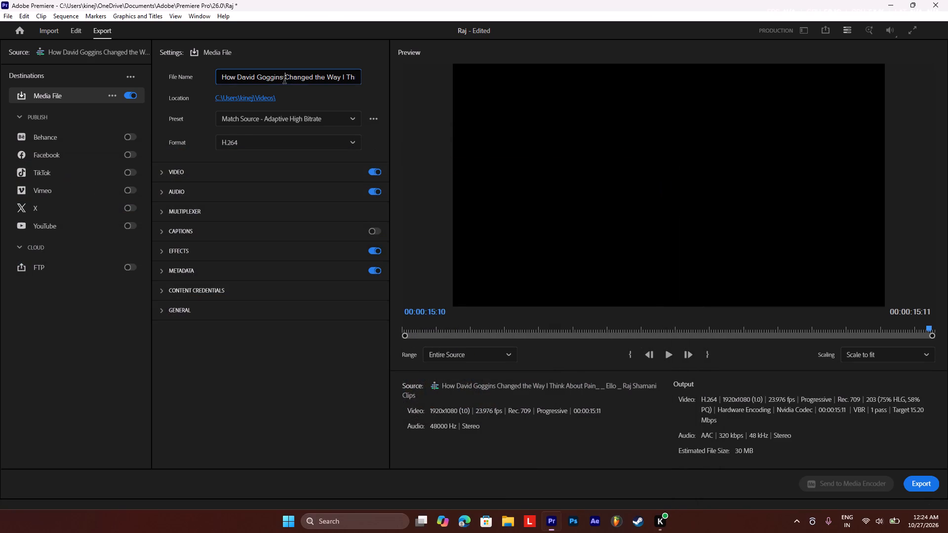
key(ctrl+a)
text(irst)
key(space)
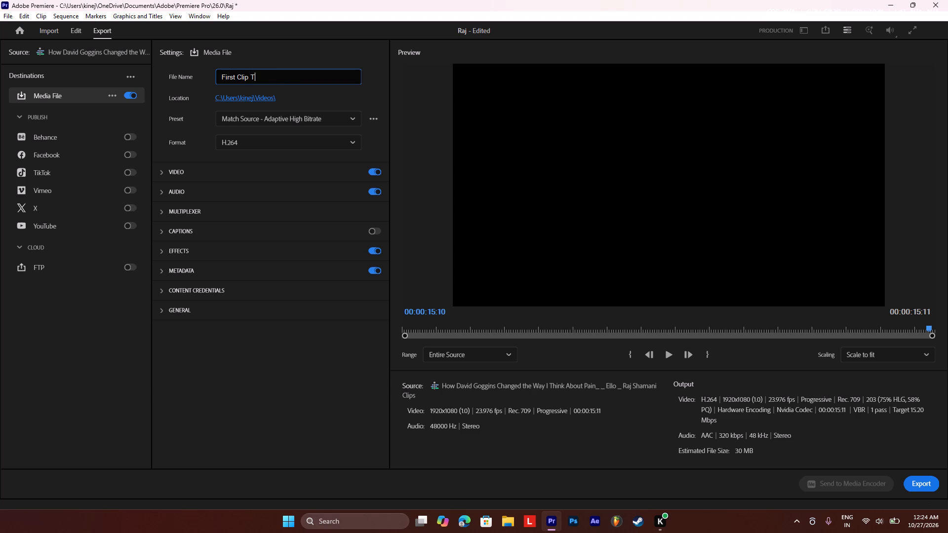
key(Return)
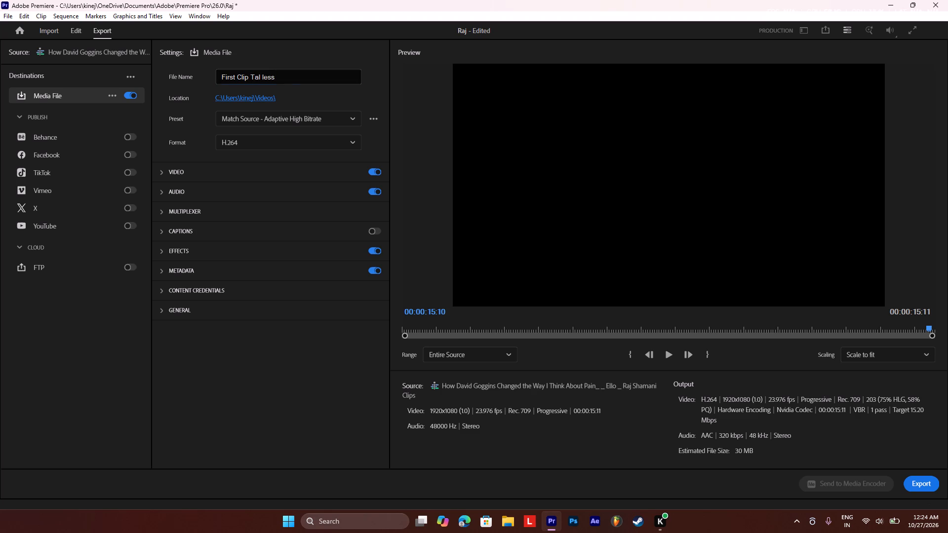
key(Left)
right_drag(86, 49, 0, 77)
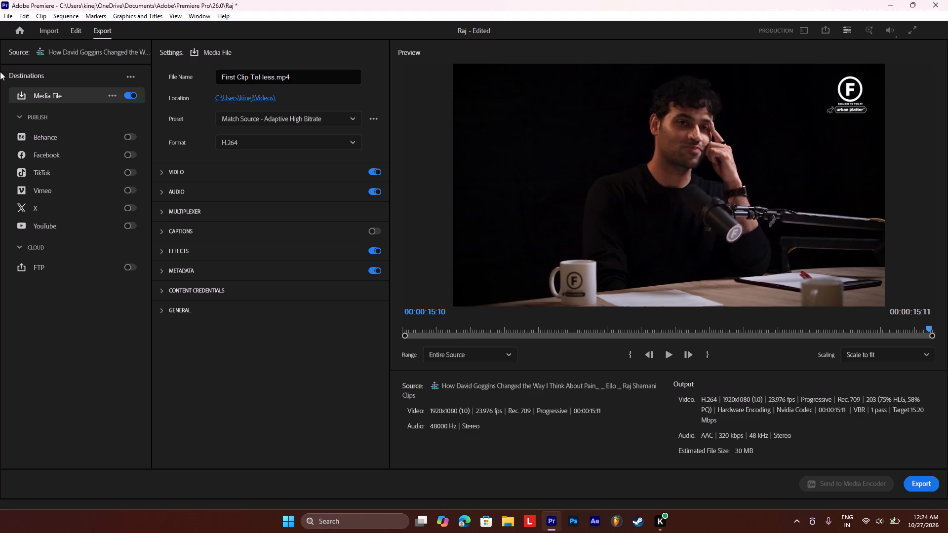
click(262, 77)
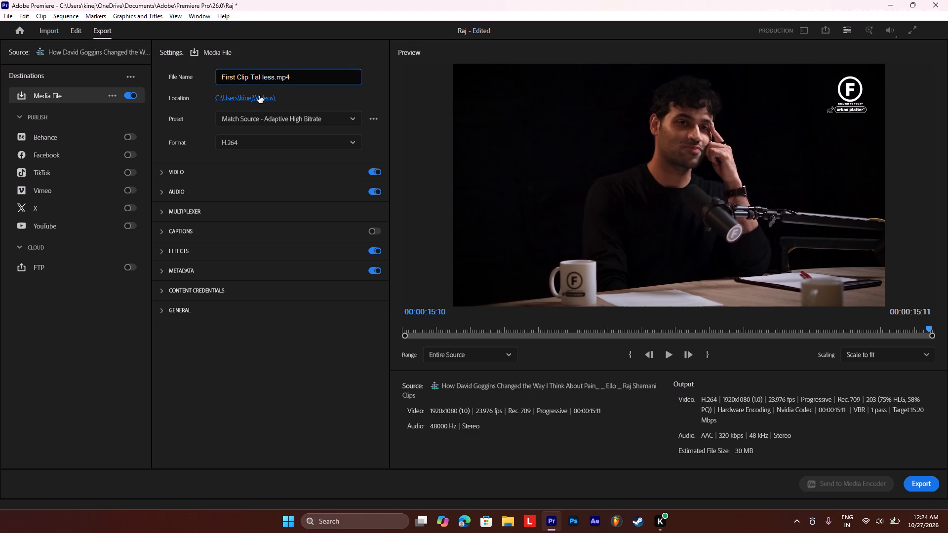
key(Left)
text(kl)
key(space)
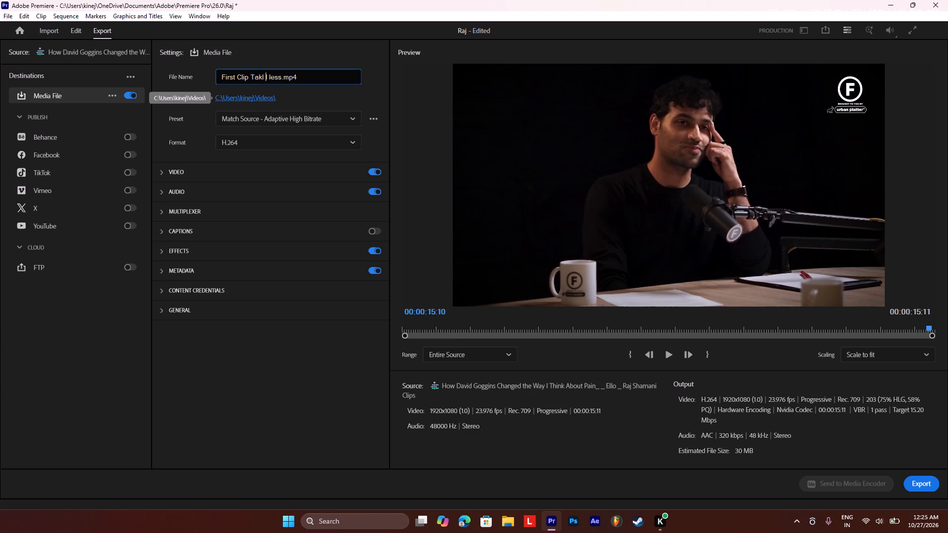
key(BackSpace)
key(BackSpace)
key(BackSpace)
text(lk)
key(Right)
key(BackSpace)
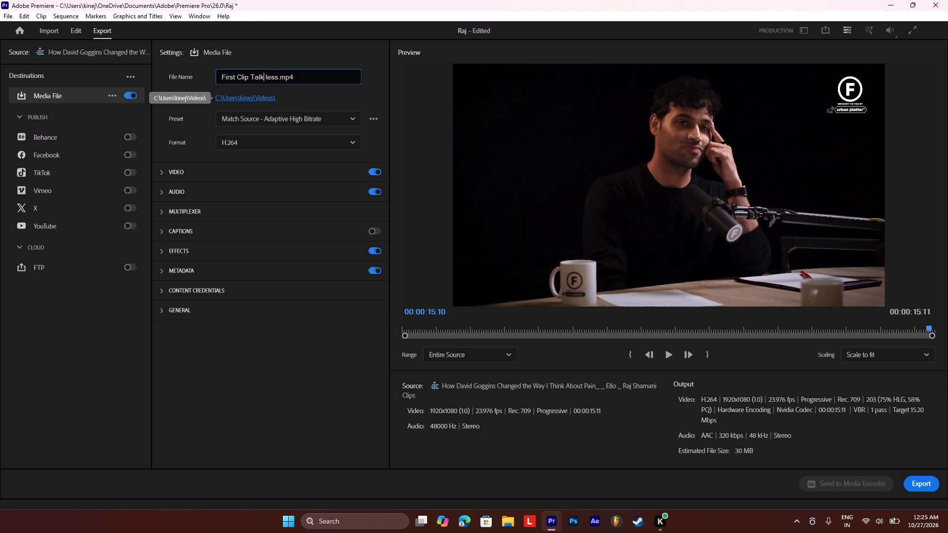
key(Return)
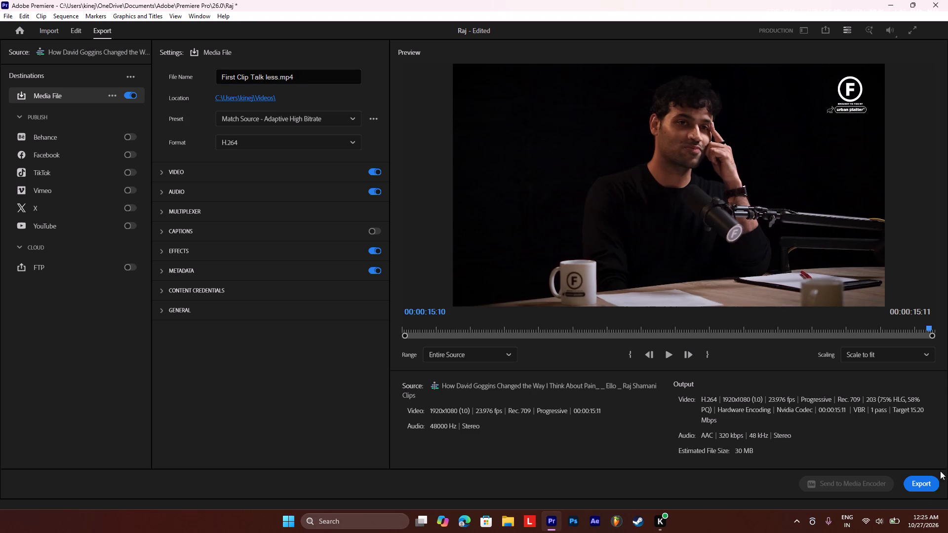
Set the export location to the Raj folder inside Videos.
click(268, 100)
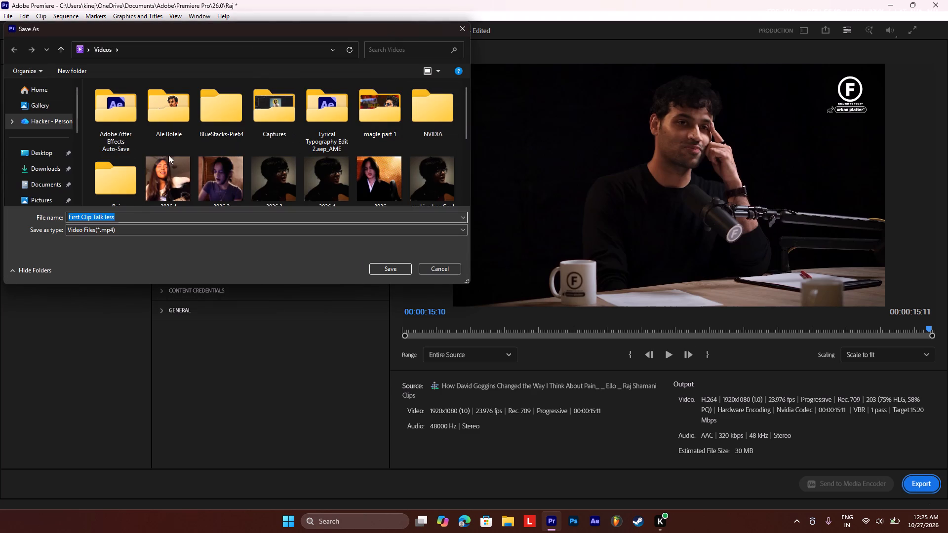
Confirm the Raj folder inside Videos as the save location and export the first clip.
click(118, 184)
click(388, 270)
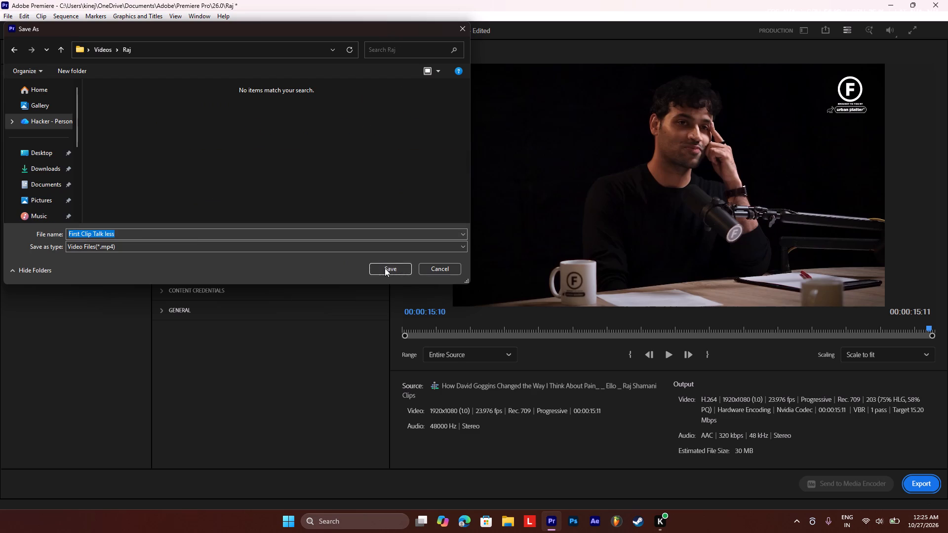
click(385, 268)
click(918, 489)
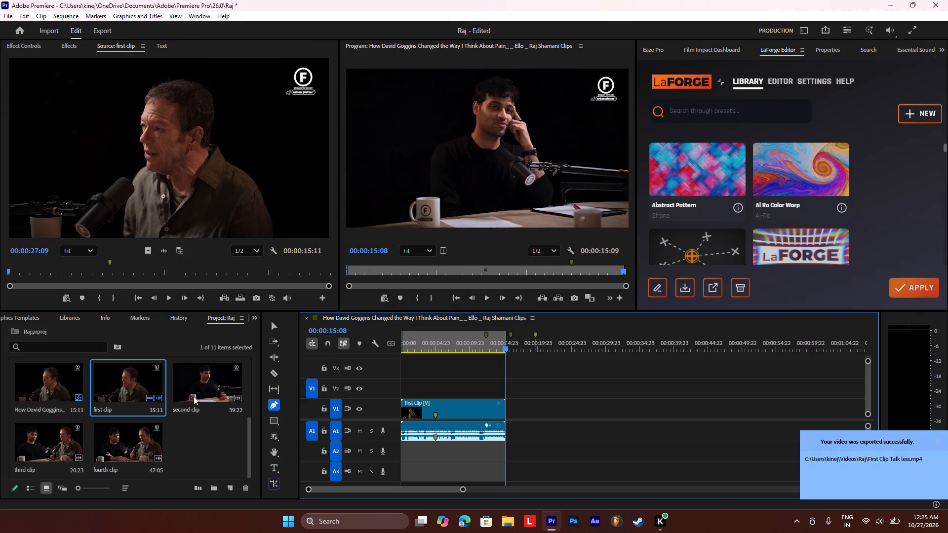
Delete the first clip from the timeline and place the second clip at the start of tracks V1 and A1.
click(432, 408)
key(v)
click(430, 408)
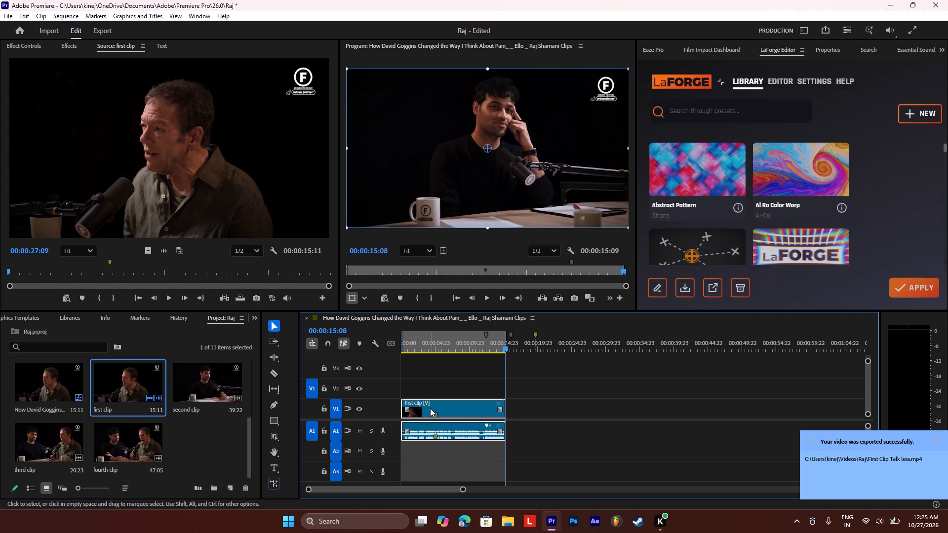
key(BackSpace)
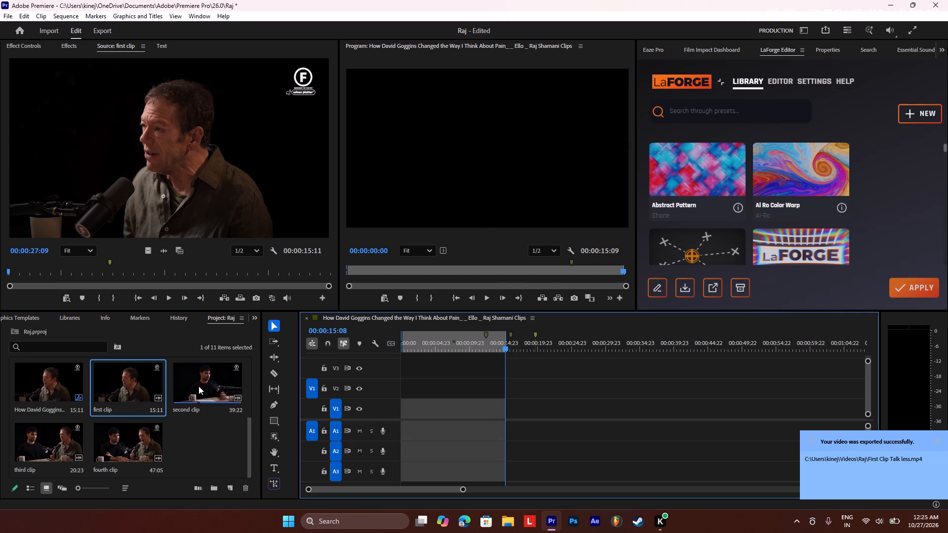
drag(202, 384, 393, 416)
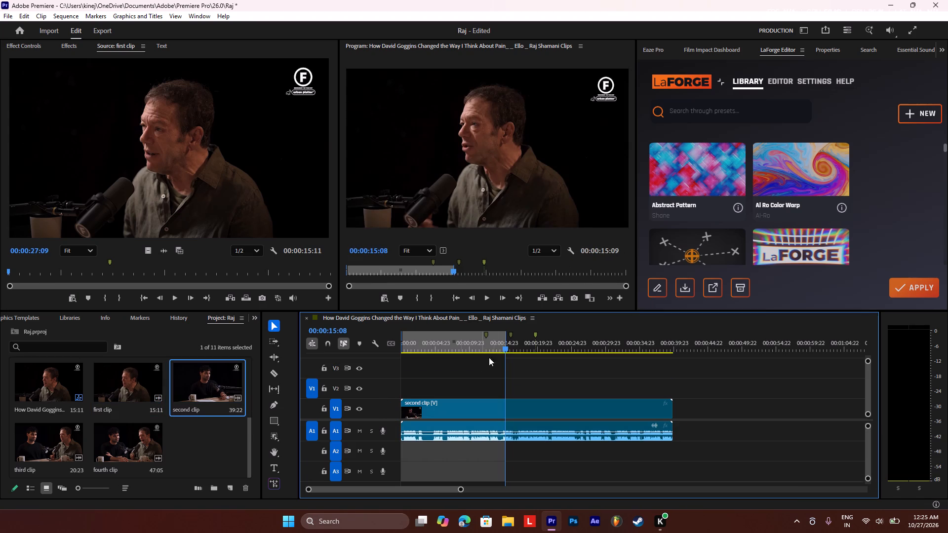
Extend the sequence's out point to the end of the second clip and move the playhead there.
drag(506, 337, 673, 378)
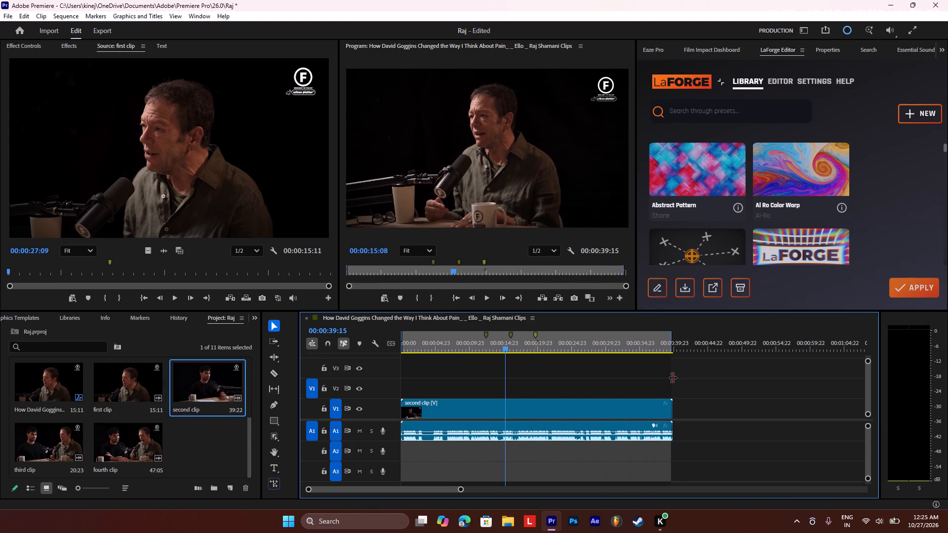
drag(673, 378, 673, 379)
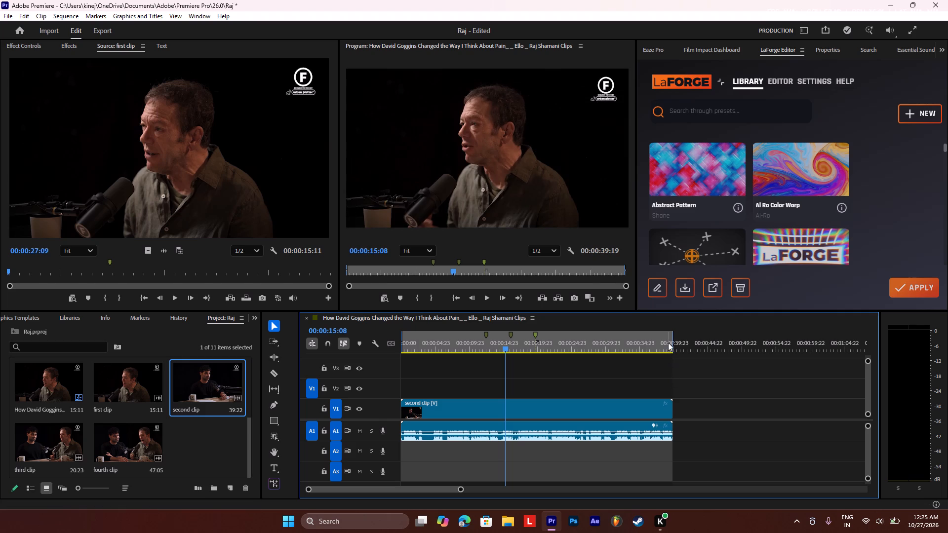
drag(668, 343, 673, 349)
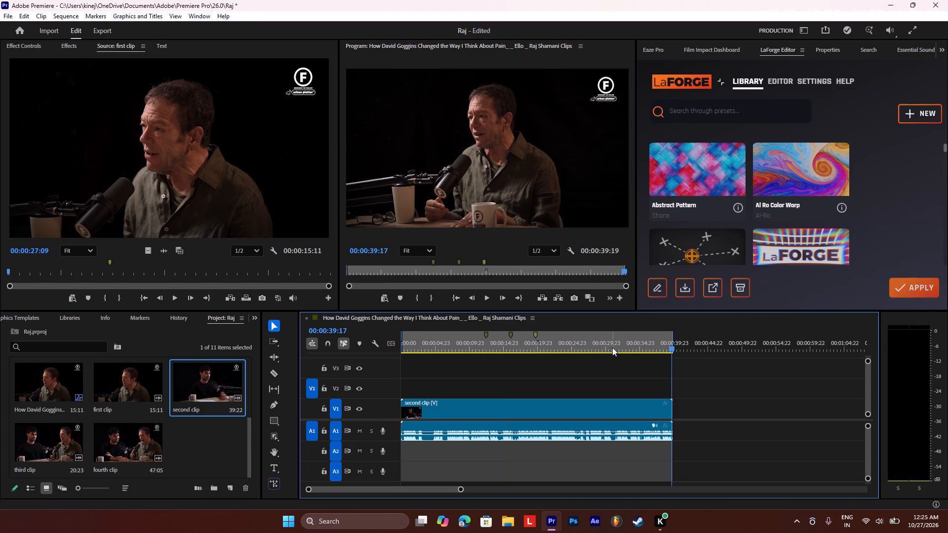
Open the media export settings for the second clip and select the whole export file name for replacement.
key(ctrl+m)
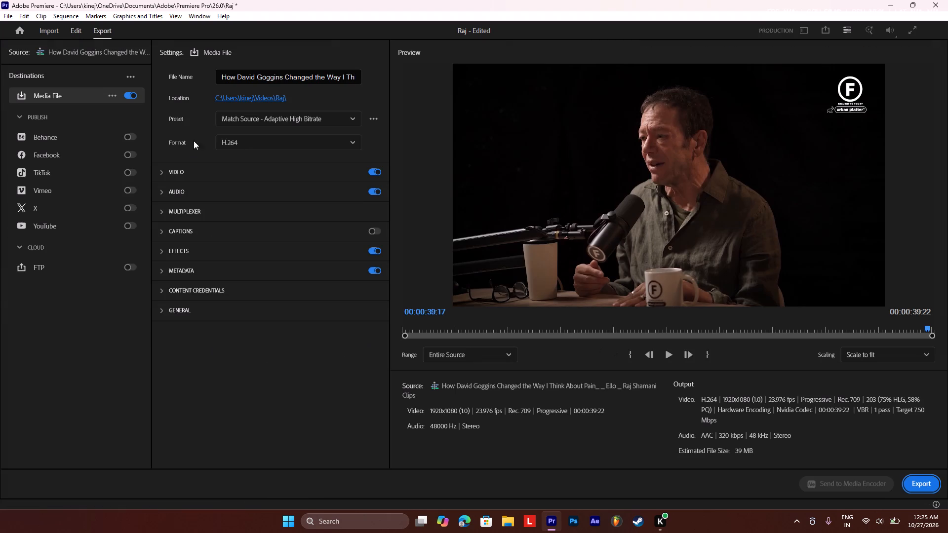
click(276, 80)
key(ctrl+a)
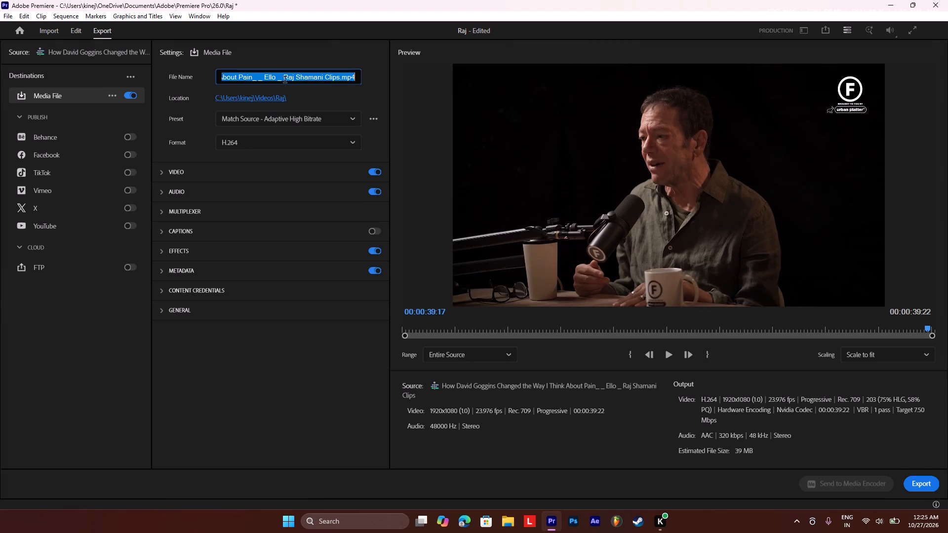
Replace the default export file name for the second clip with "Second Clip".
key(BackSpace)
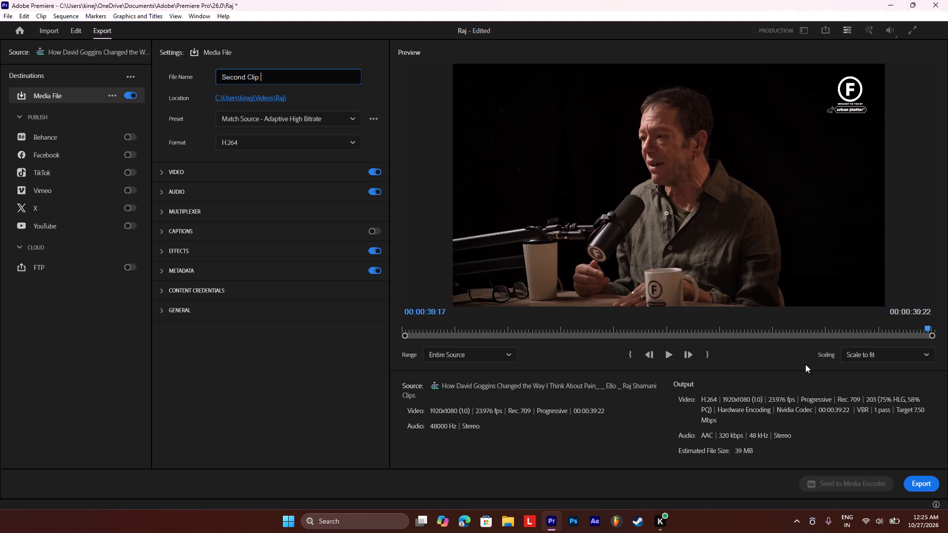
Play back the opening seconds of the second clip in the export preview to find a fitting title.
click(537, 332)
click(671, 355)
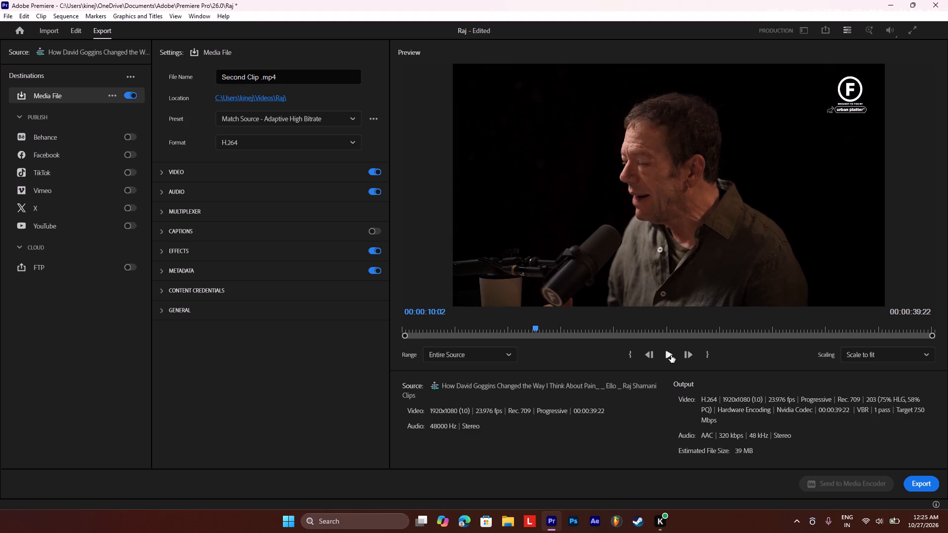
click(446, 329)
click(425, 328)
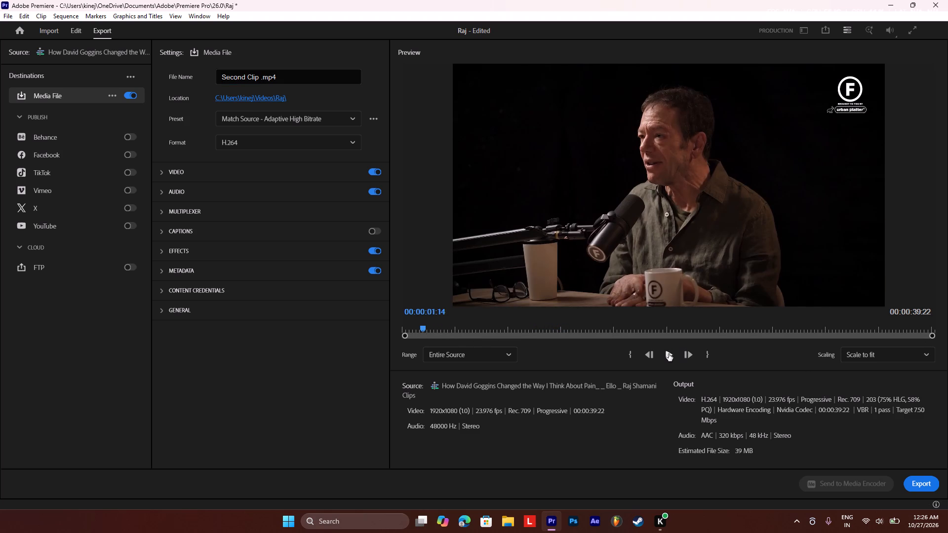
click(668, 354)
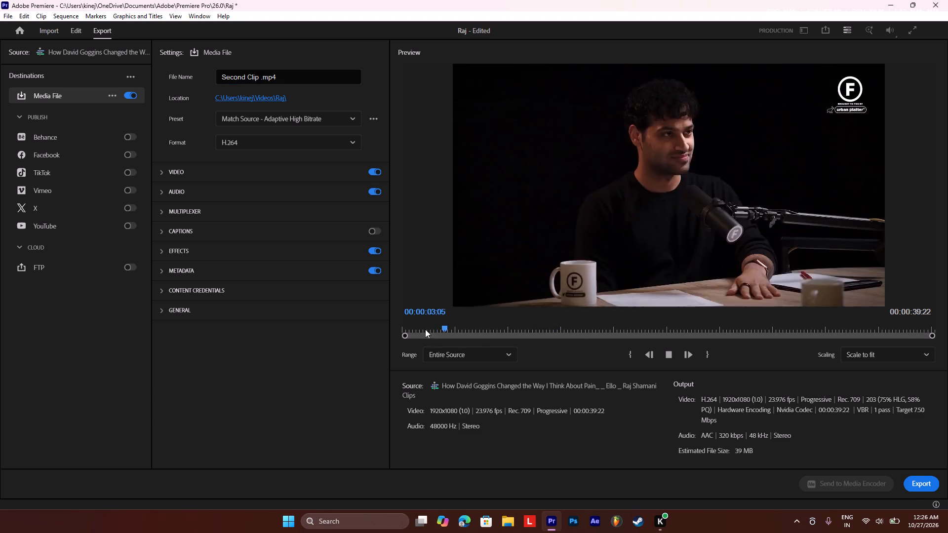
drag(411, 325, 395, 325)
click(675, 356)
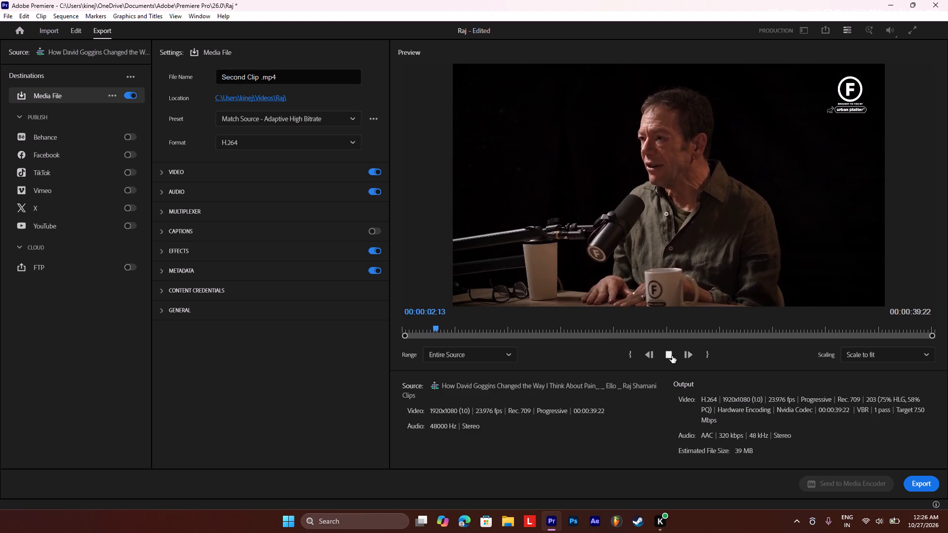
click(672, 356)
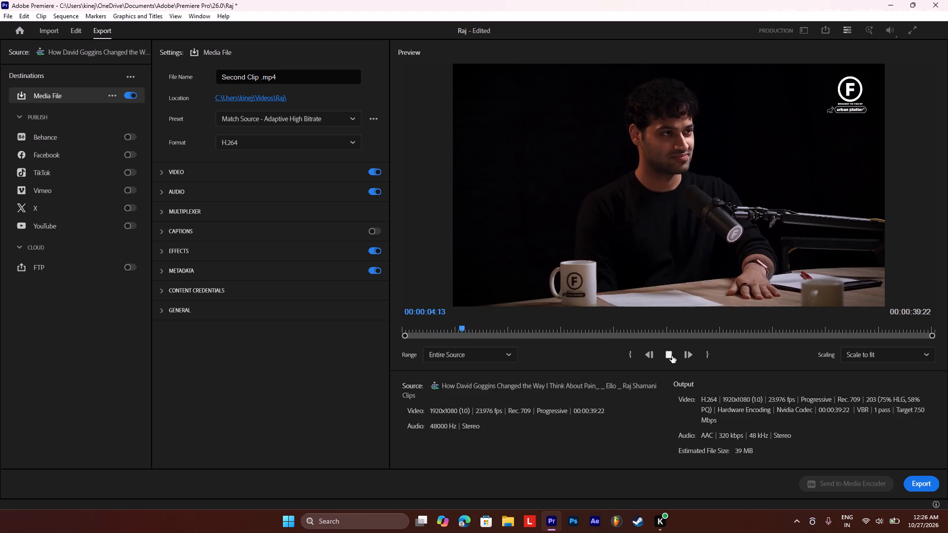
Extend the second clip's export file name to "Second Clip less talking".
click(261, 76)
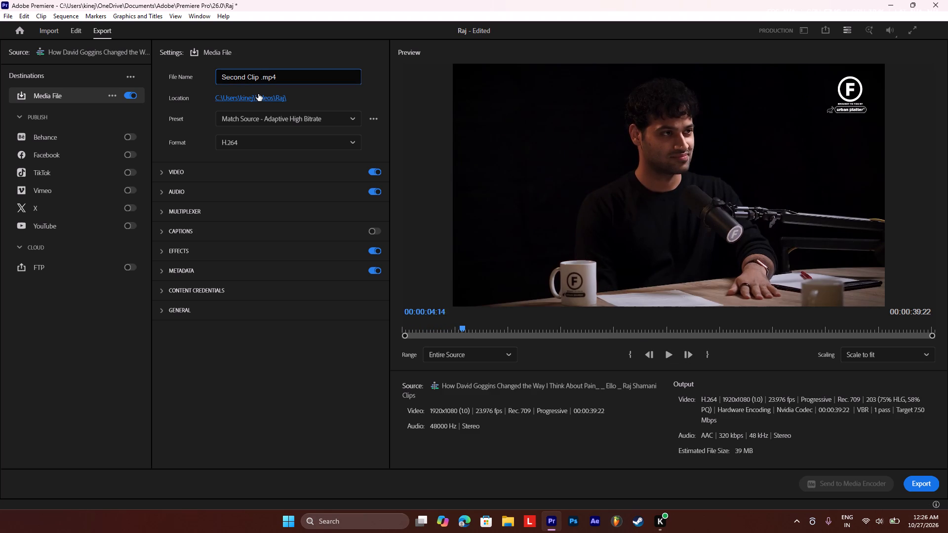
text(less)
key(space)
text(atalkinf)
key(BackSpace)
text(g)
key(space)
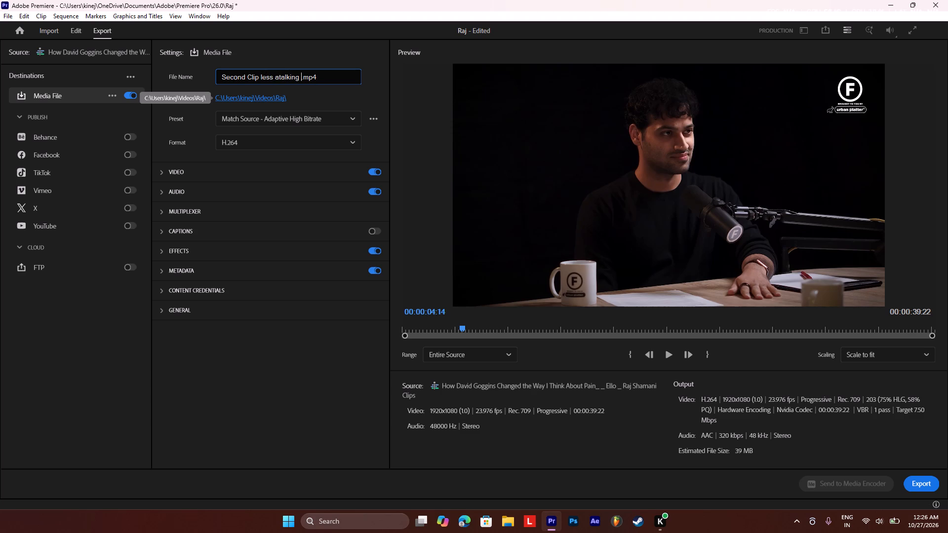
key(BackSpace)
key(BackSpace)
key(BackSpace)
key(BackSpace)
key(BackSpace)
key(BackSpace)
key(BackSpace)
key(BackSpace)
key(BackSpace)
text(talki)
text(ng)
key(space)
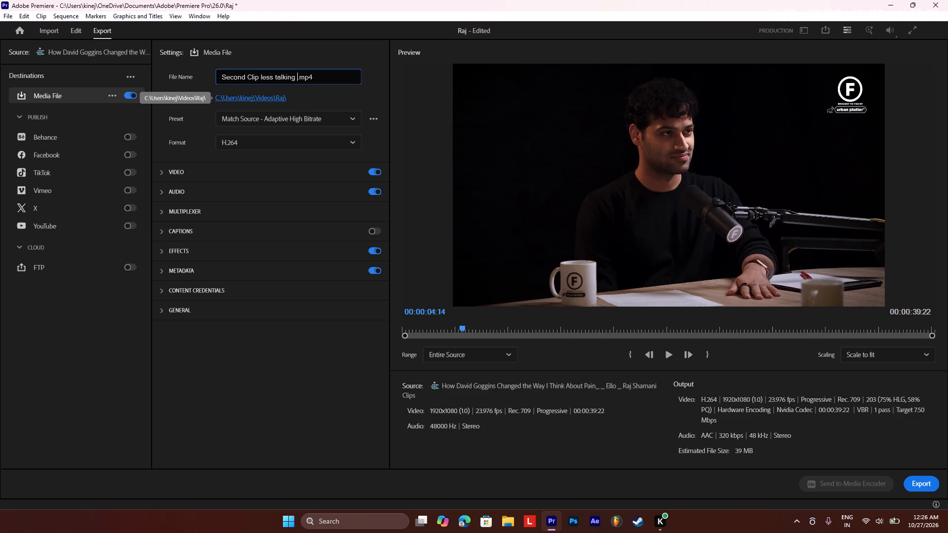
key(Return)
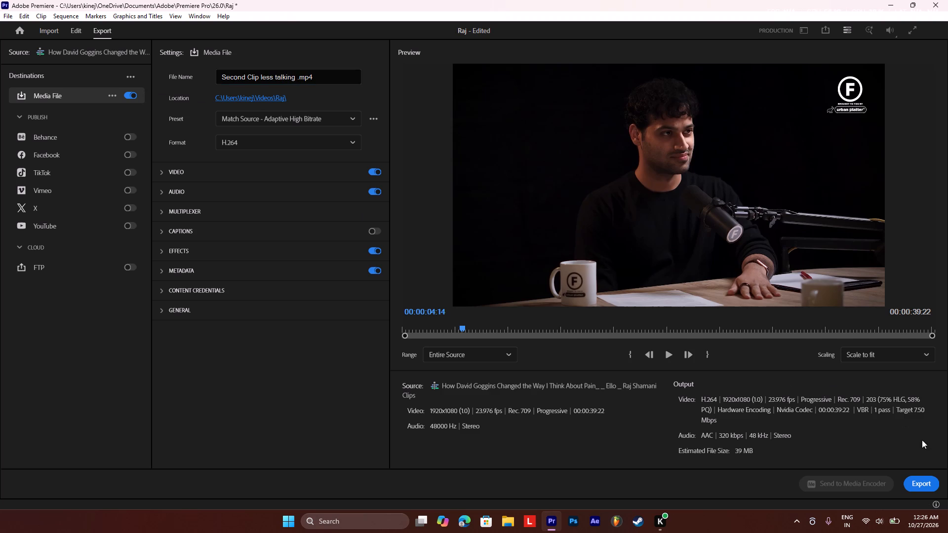
Export the second clip as H.264 into the Videos\Raj folder.
click(930, 492)
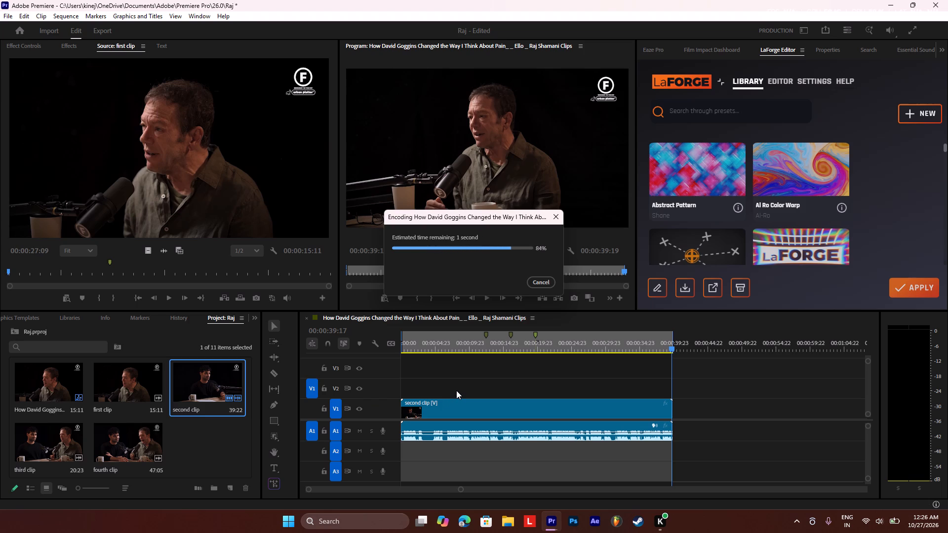
Delete "second clip" and its audio from the sequence.
click(471, 411)
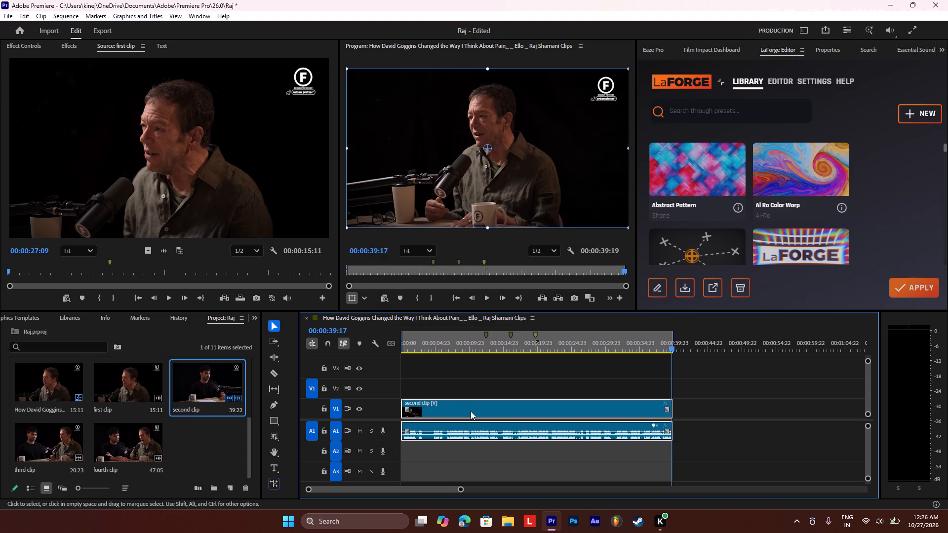
key(BackSpace)
Place "third clip" from the project at the very start of the sequence on tracks V1 and A1.
drag(51, 446, 463, 436)
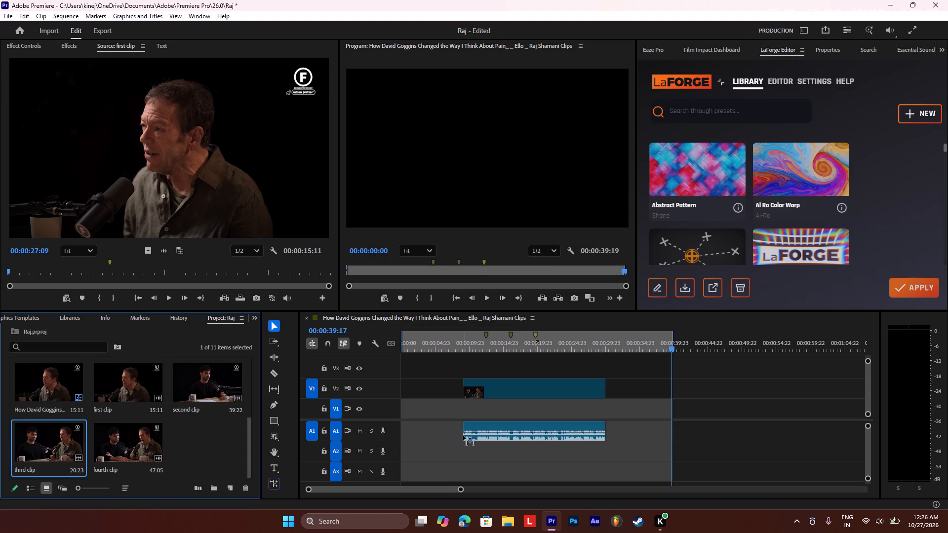
drag(463, 436, 391, 417)
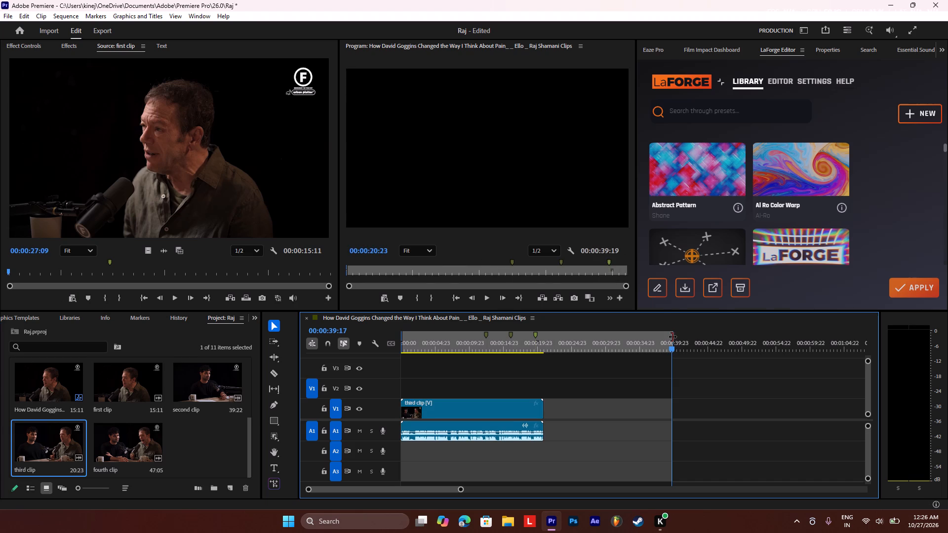
Pull the sequence's Out point back to the end of "third clip" and check the last frame there.
drag(672, 337, 544, 424)
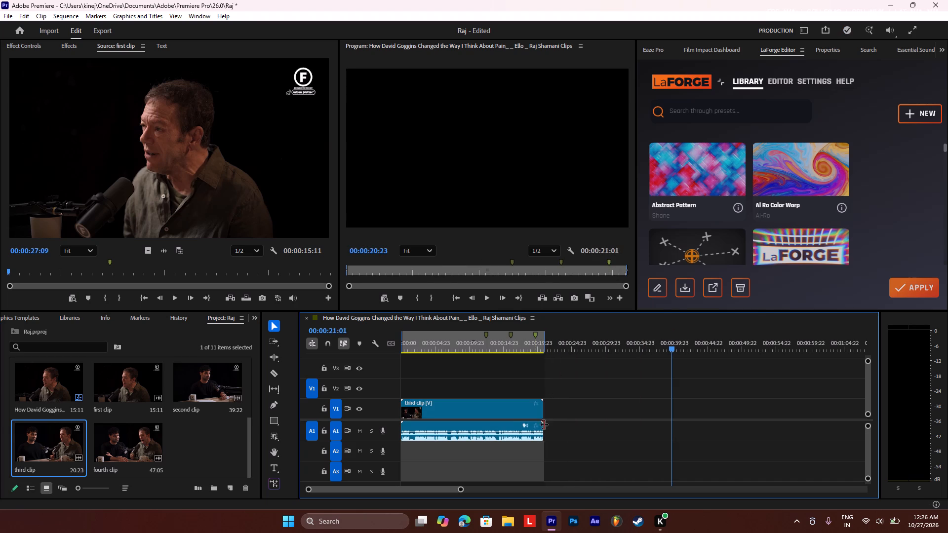
drag(544, 424, 544, 426)
drag(541, 340, 544, 349)
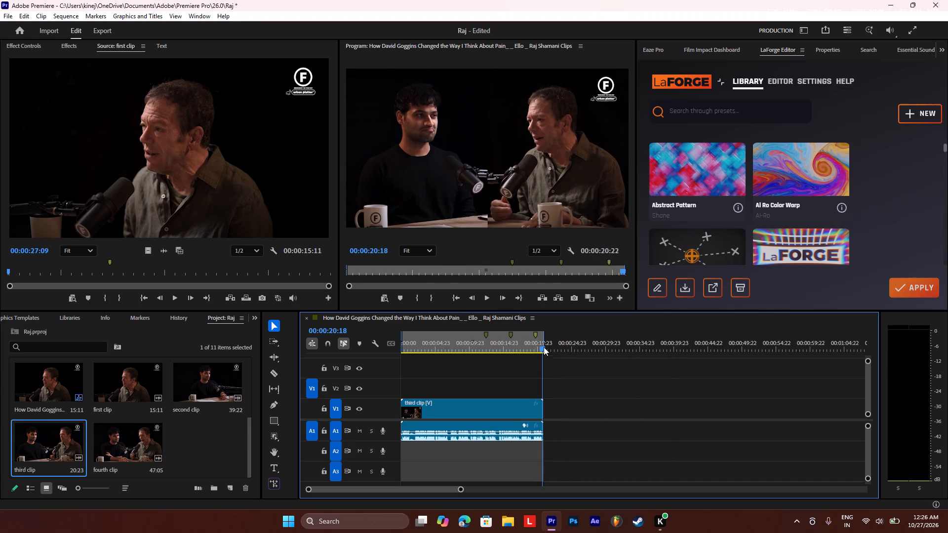
drag(544, 339, 544, 350)
Play back the opening second of "third clip" from the start of the sequence.
drag(415, 346, 373, 346)
key(space)
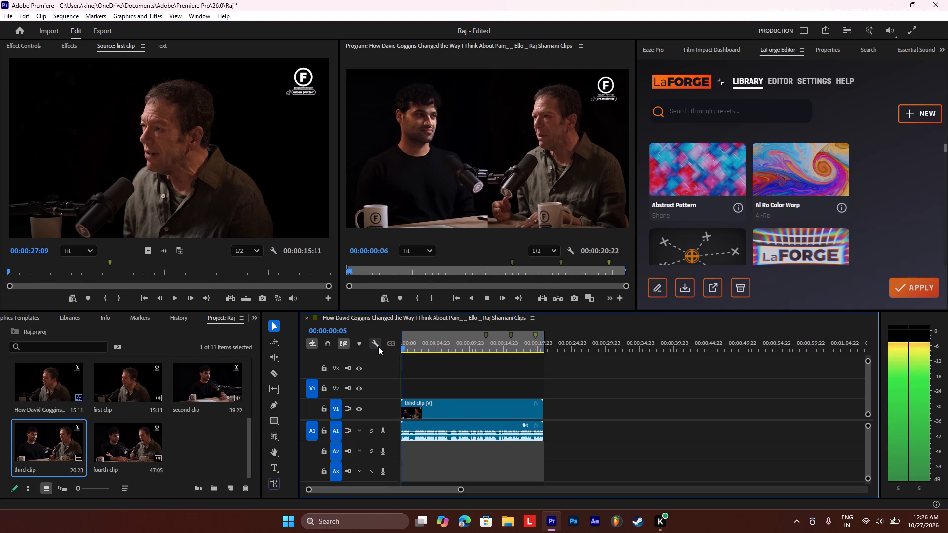
key(space)
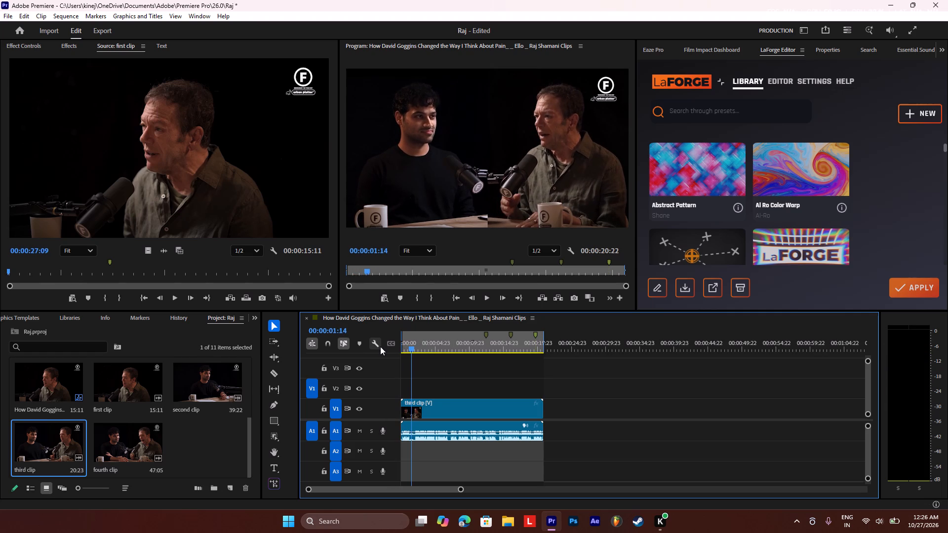
Open the export settings for the sequence and replace the file name with "Third clip people plessure".
key(ctrl+m)
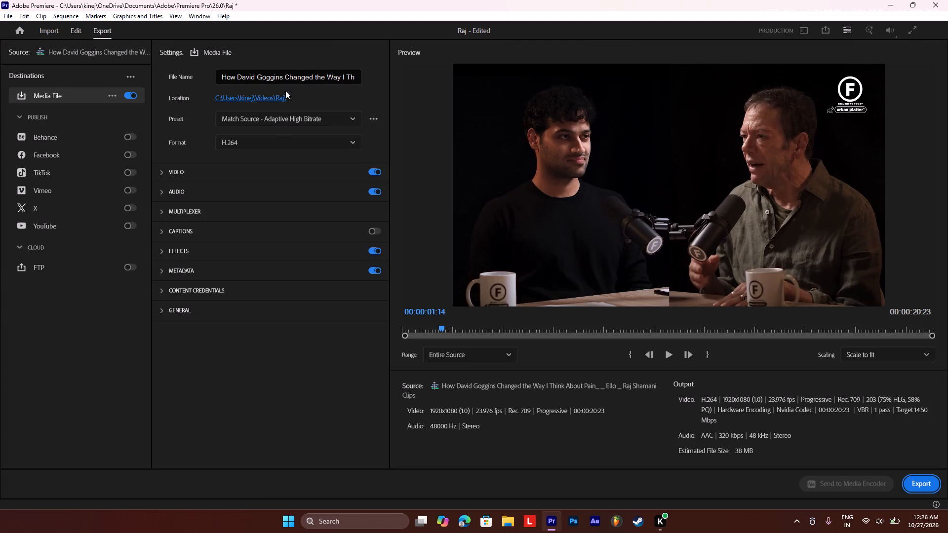
click(285, 83)
ctrl+double_click(285, 82)
ctrl+double_click(285, 81)
key(ctrl+a)
key(ctrl+BackSpace)
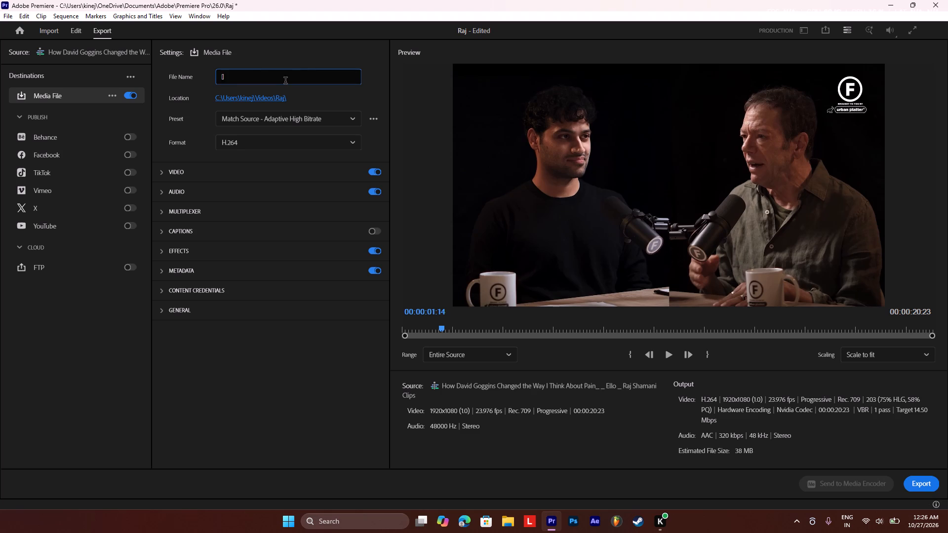
key(BackSpace)
key(BackSpace)
key(t)
text(clip)
key(space)
text(people p)
text(less)
text(ure)
key(Return)
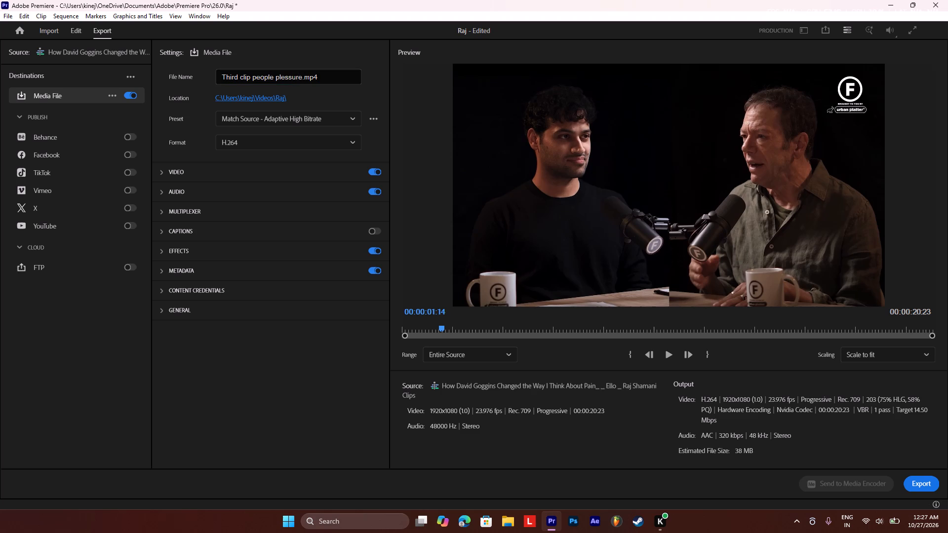
Export the third clip as H.264 into the Videos\Raj folder.
click(918, 485)
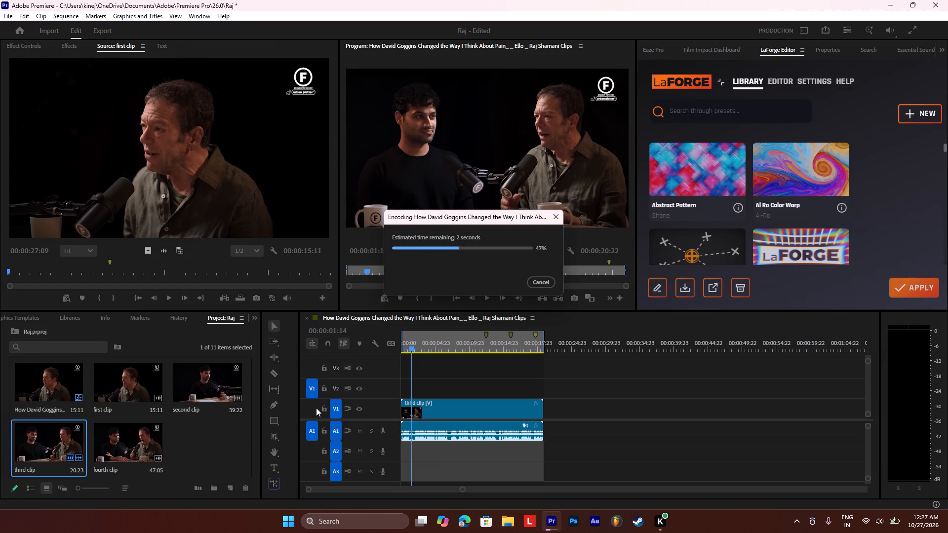
Delete "third clip" and its audio from the sequence.
click(470, 405)
key(BackSpace)
Place "fourth clip" from the project at the very start of the sequence on tracks V1 and A1.
drag(125, 447, 419, 444)
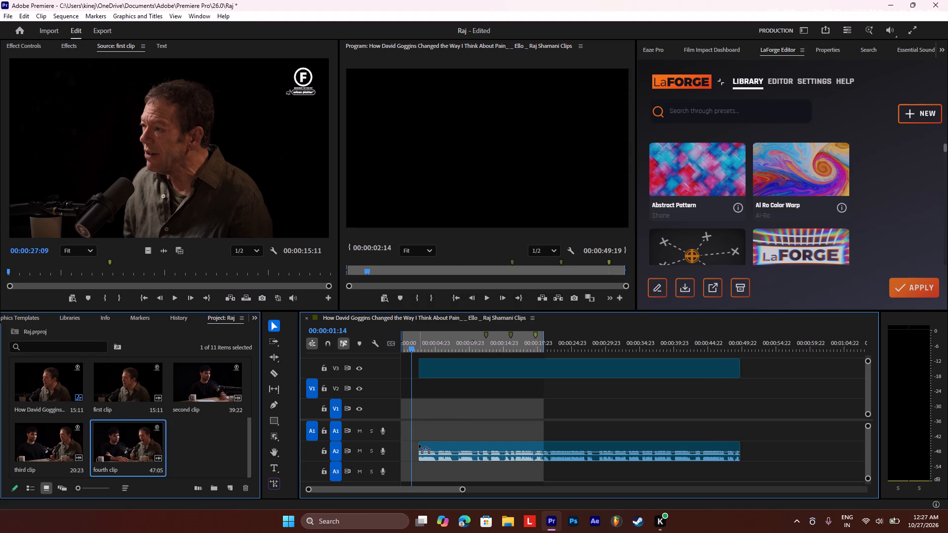
drag(419, 444, 402, 422)
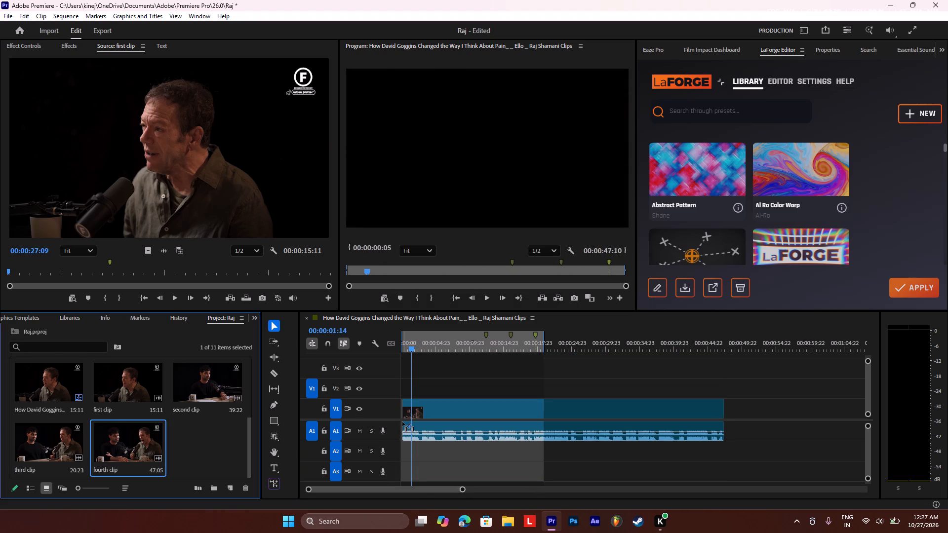
drag(402, 422, 394, 422)
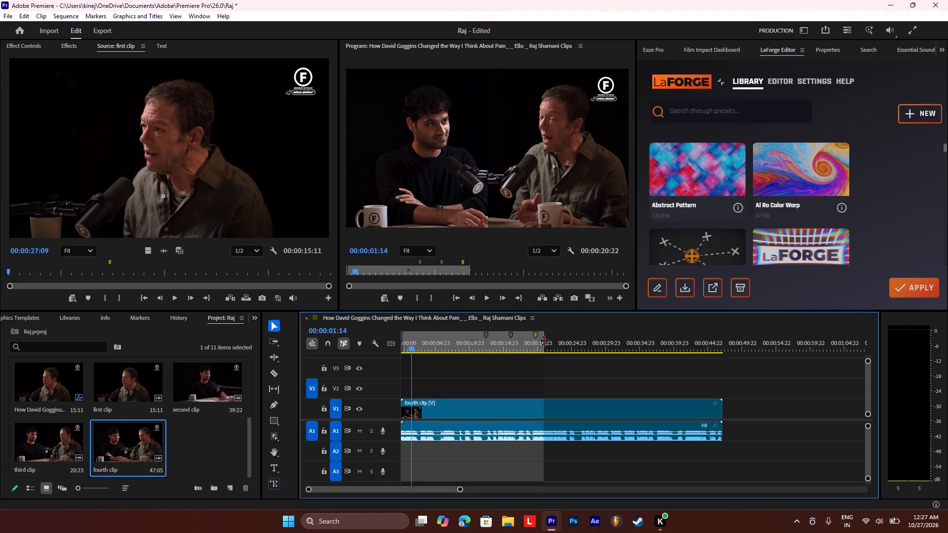
Extend the sequence's Out point to the end of "fourth clip" and check the last frame there.
drag(544, 341, 723, 391)
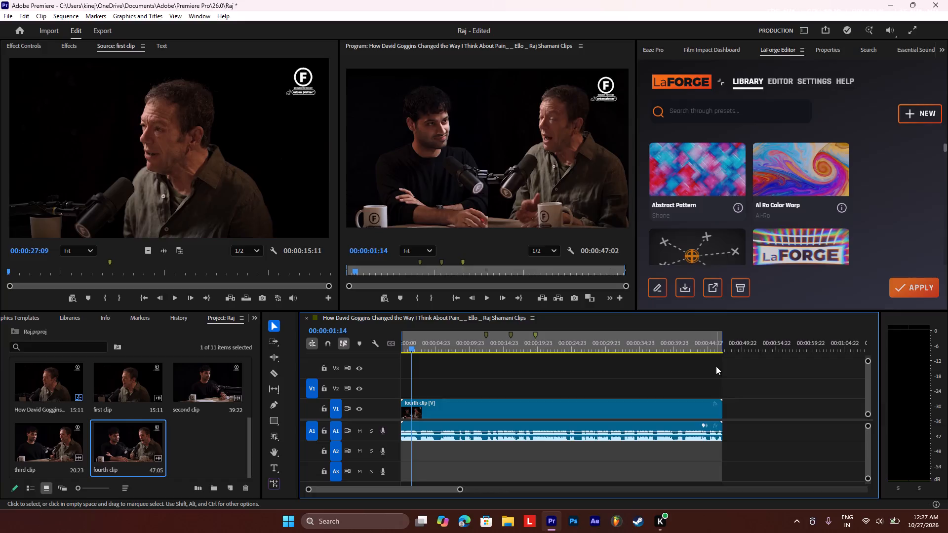
drag(717, 342, 723, 352)
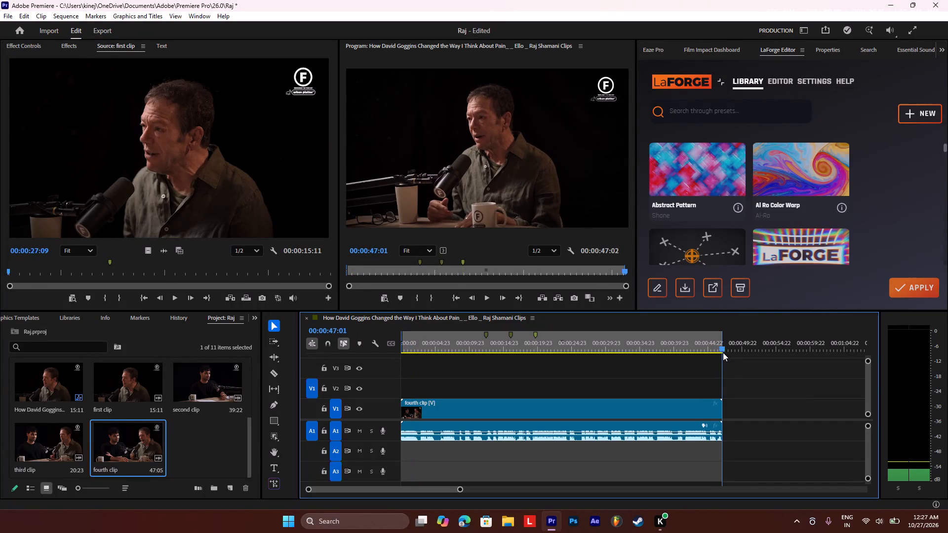
click(722, 340)
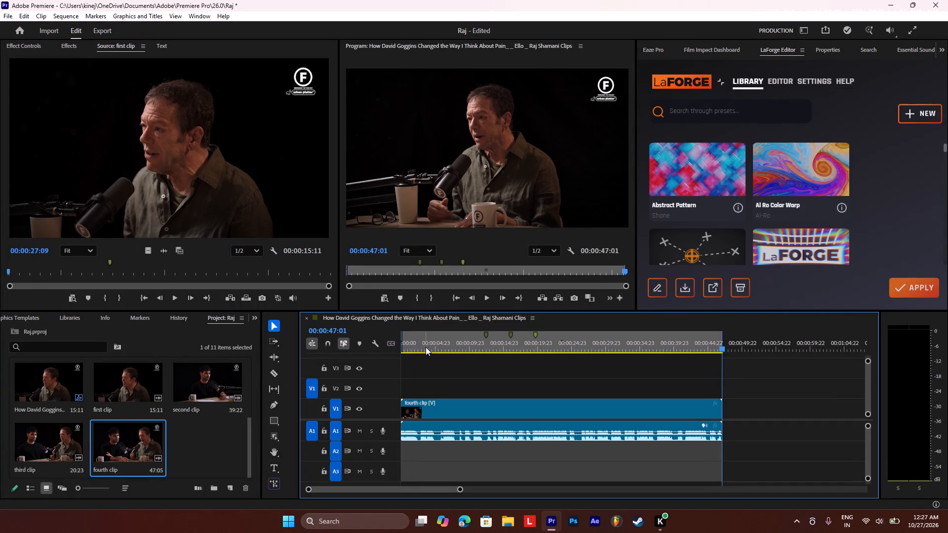
Open the export settings and play back the opening seconds of the fourth clip in the preview to find a fitting title.
key(ctrl+m)
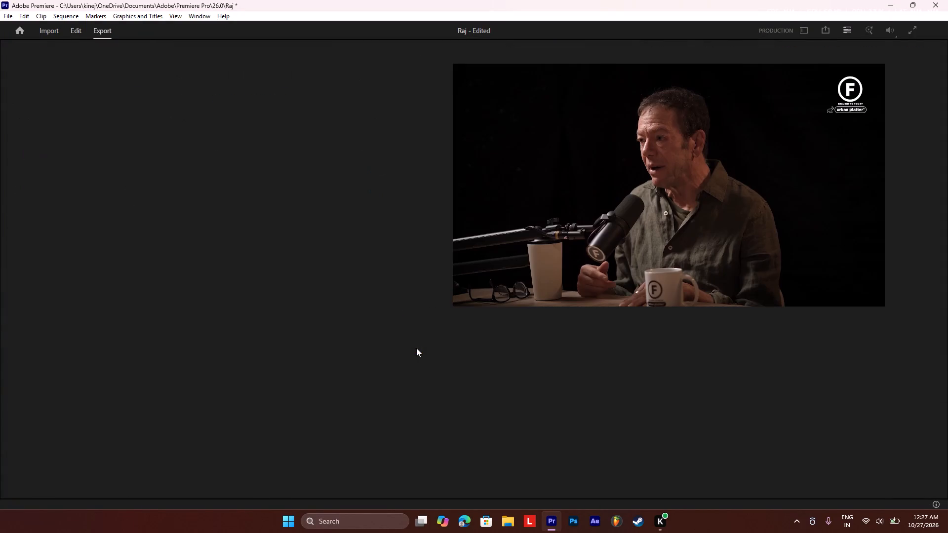
click(442, 328)
key(space)
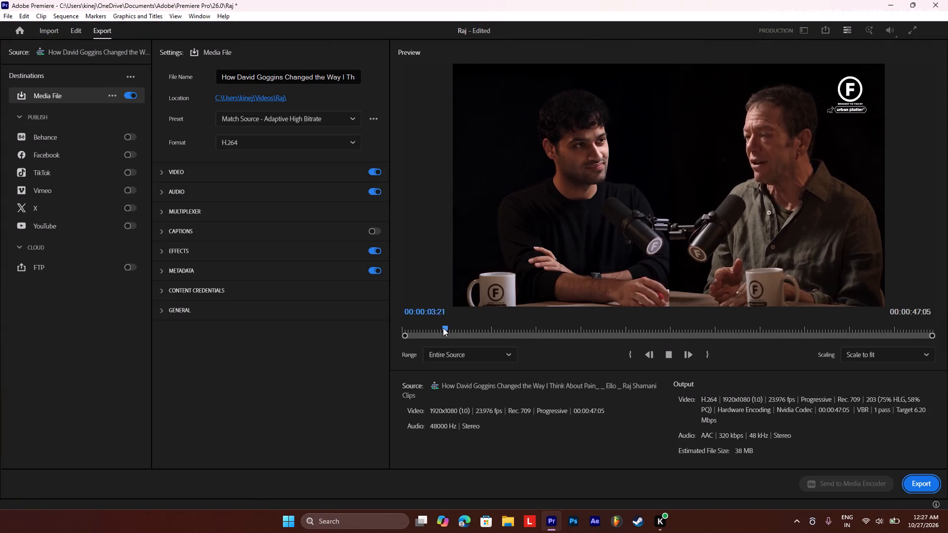
click(416, 329)
key(space)
click(284, 78)
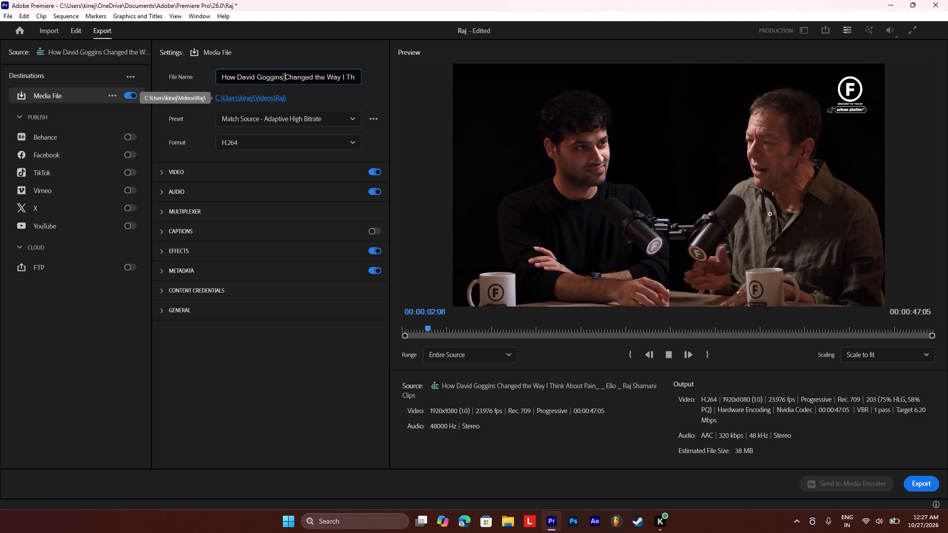
key(space)
click(284, 78)
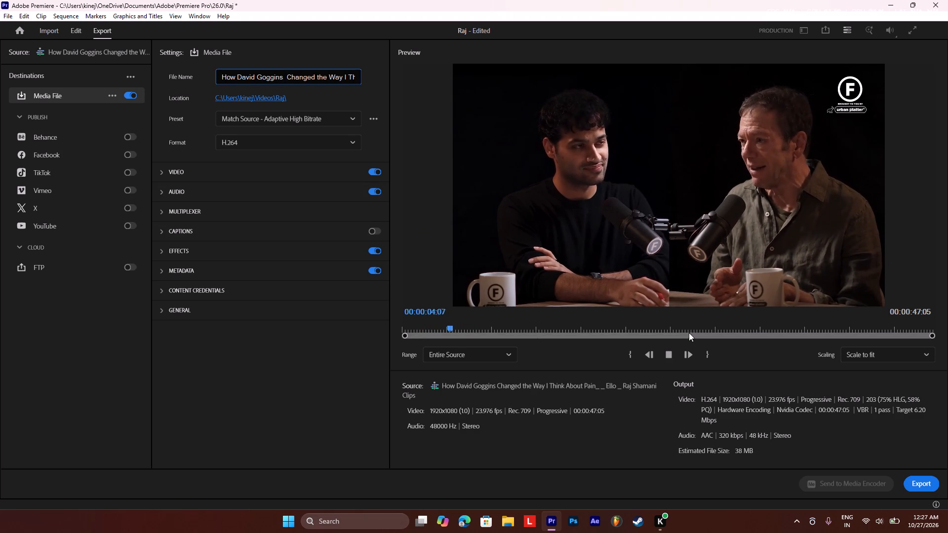
click(670, 349)
Replace the fourth clip's export file name with "fourt clip Being good".
click(227, 72)
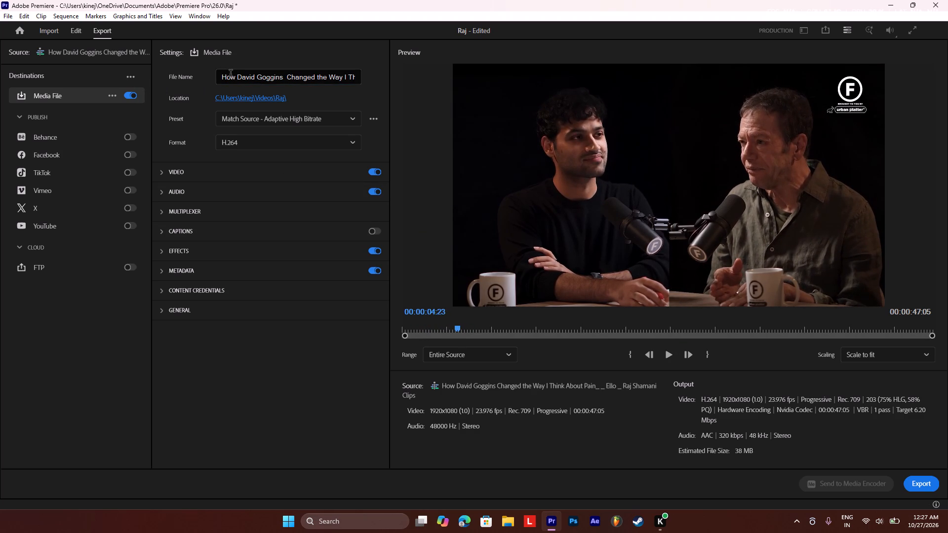
click(231, 74)
key(ctrl+a)
key(BackSpace)
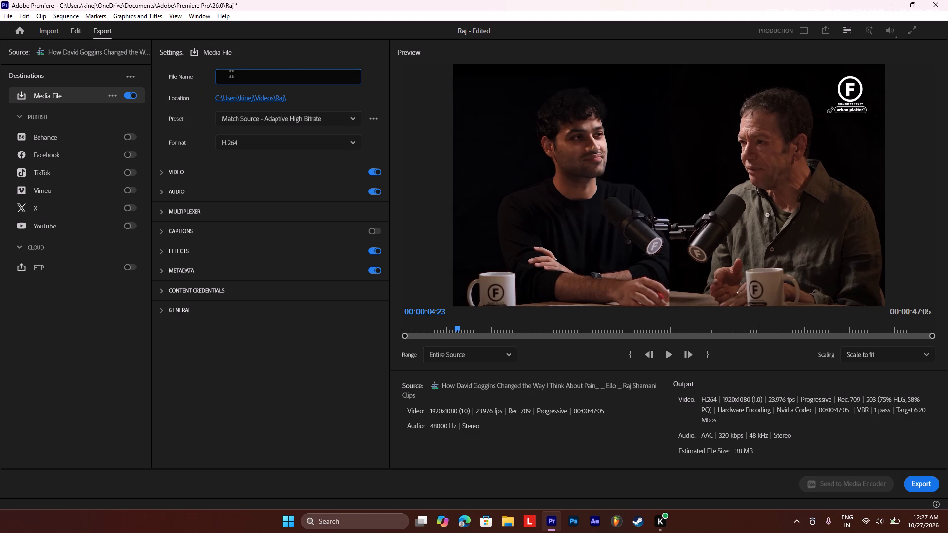
text(fo)
text(urt clip)
key(space)
text(eing good)
key(Return)
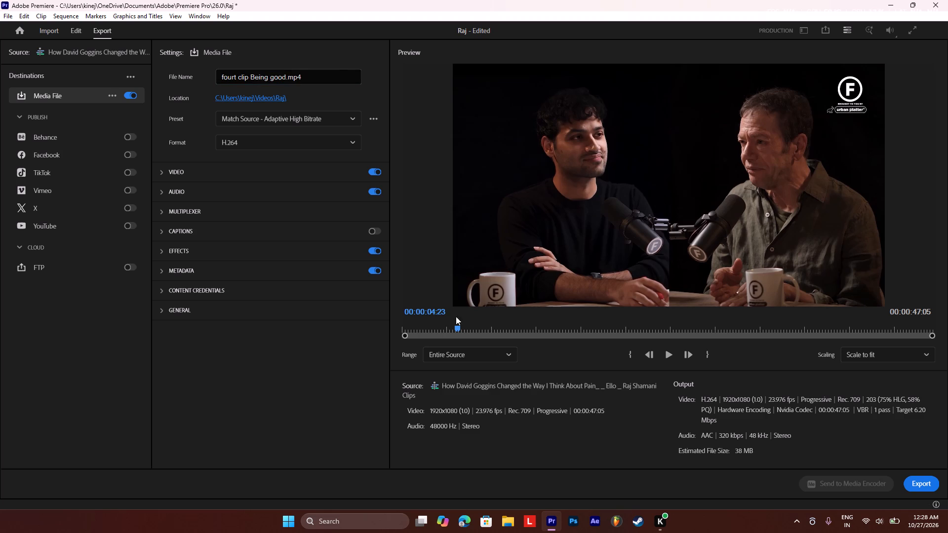
Export the fourth clip as H.264 into the Videos\Raj folder.
click(915, 480)
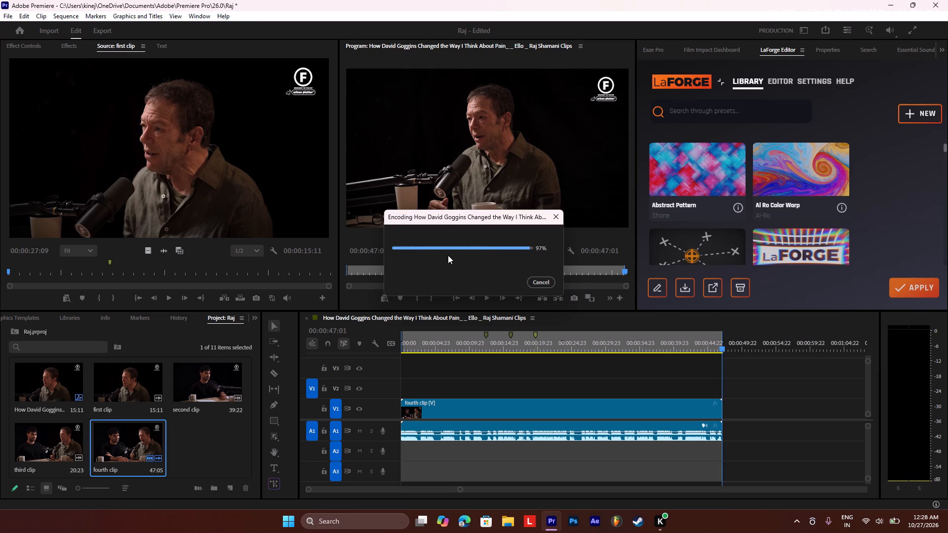
Close Premiere and save the changes to Raj.prproj.
click(947, 0)
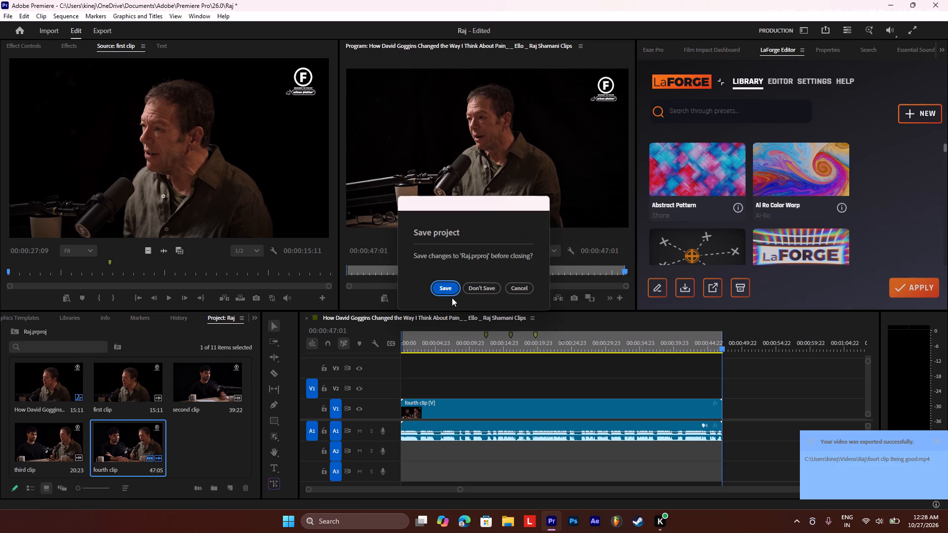
click(446, 287)
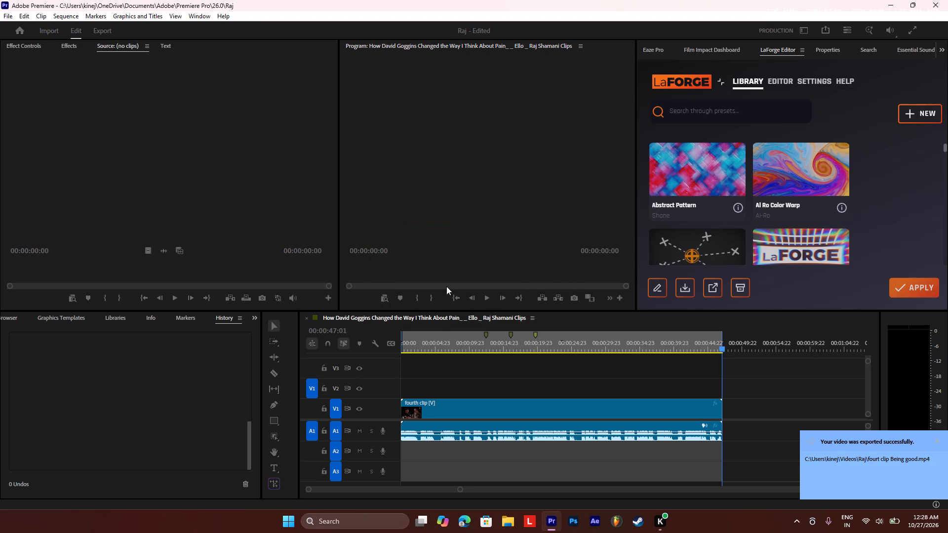